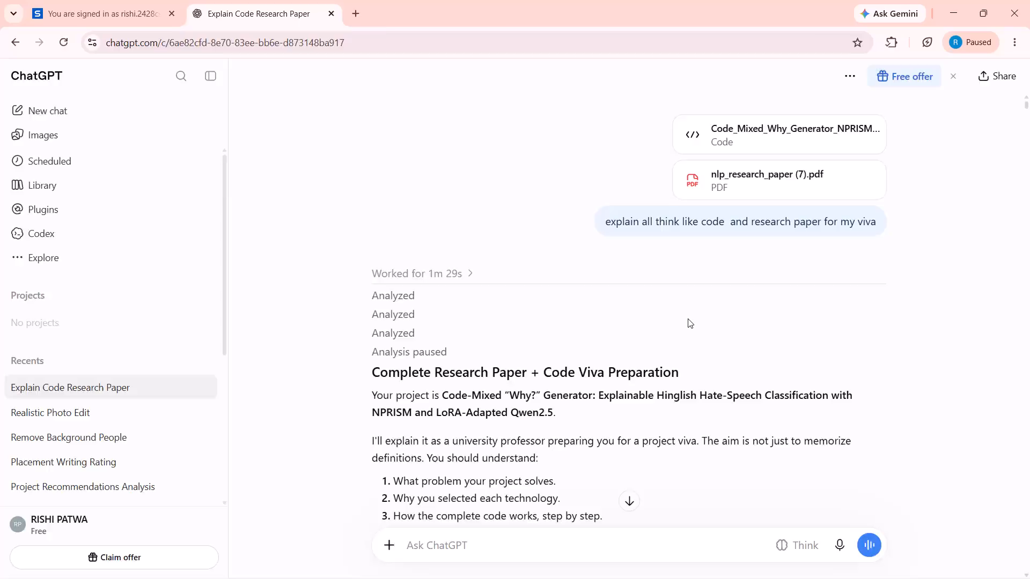
Search the web for sample tableau datasets in a new tab and open Tableau Public's Sample Data page.
text(sample)
key(space)
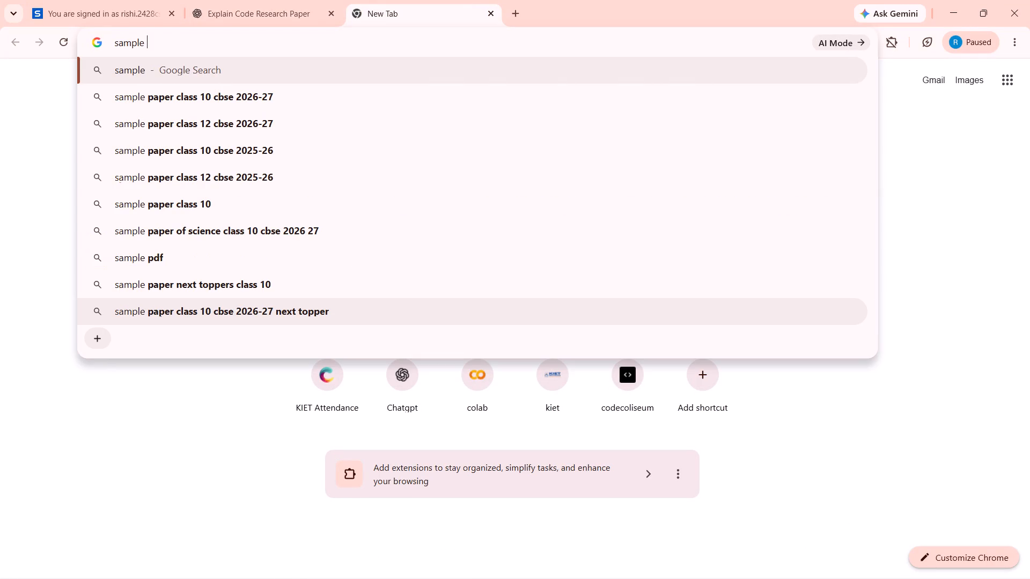
text(tab)
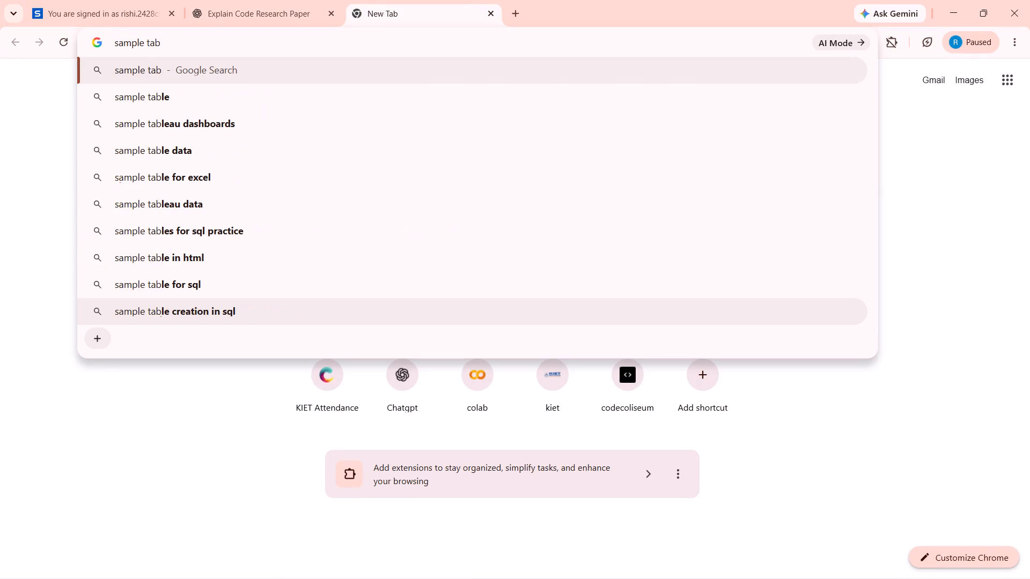
text(leau)
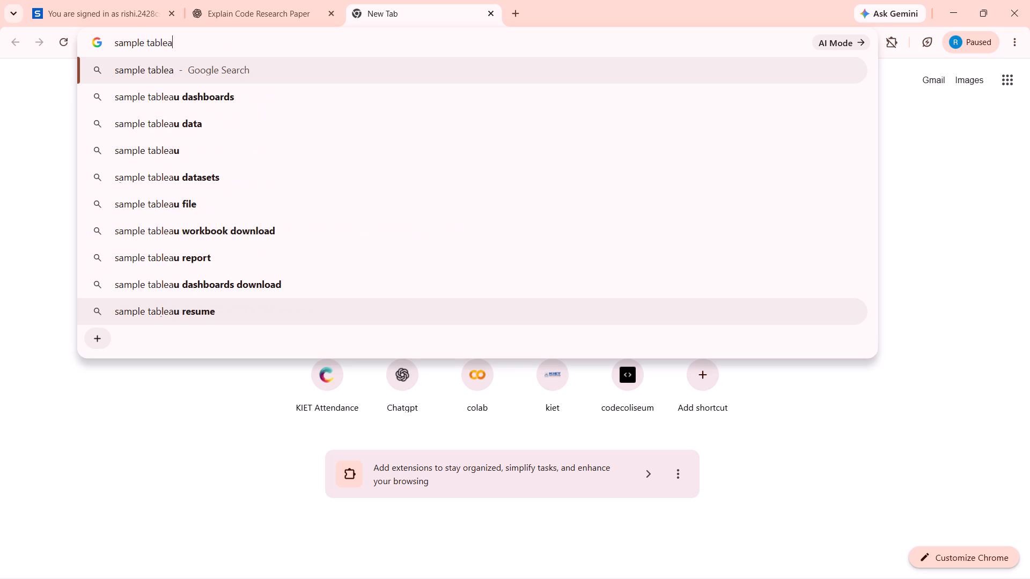
key(space)
text(datase)
key(Return)
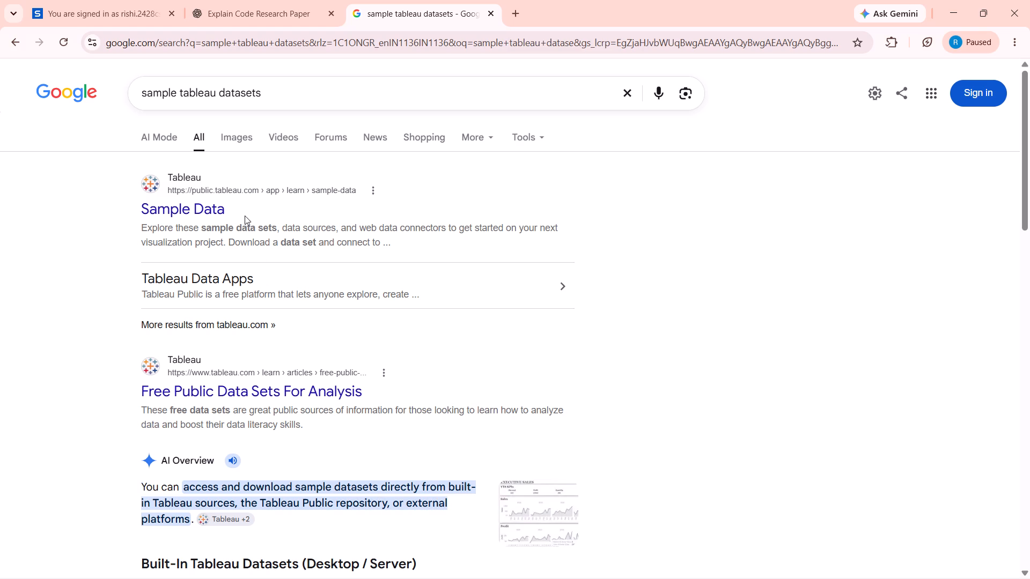
double_click(229, 211)
click(201, 209)
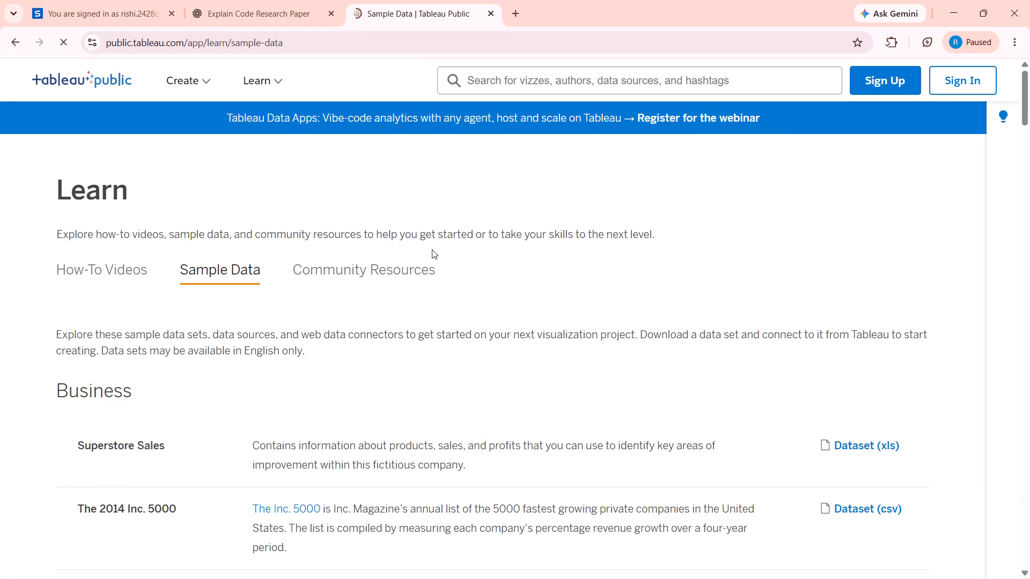
scroll(494, 304, down, 1)
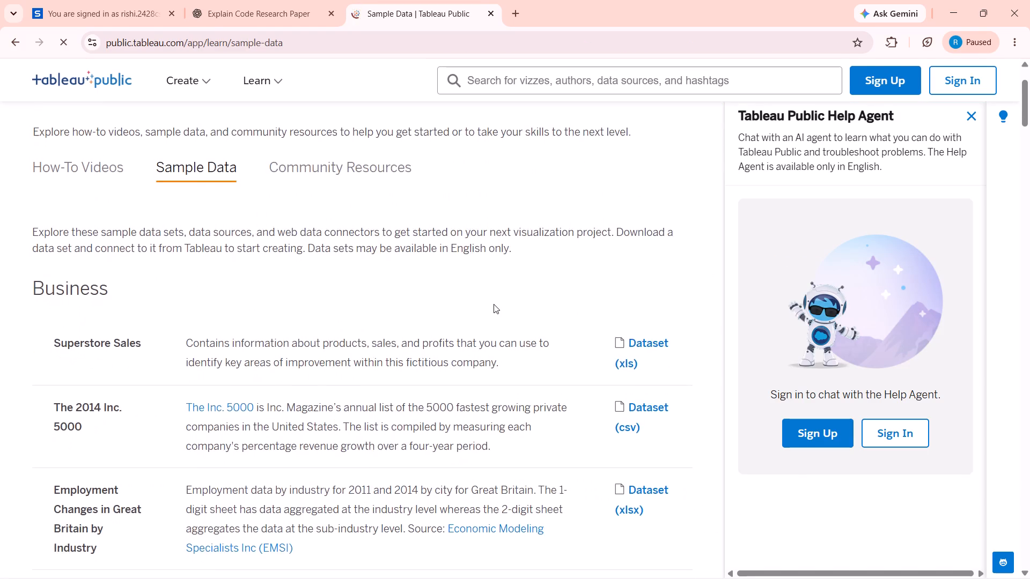
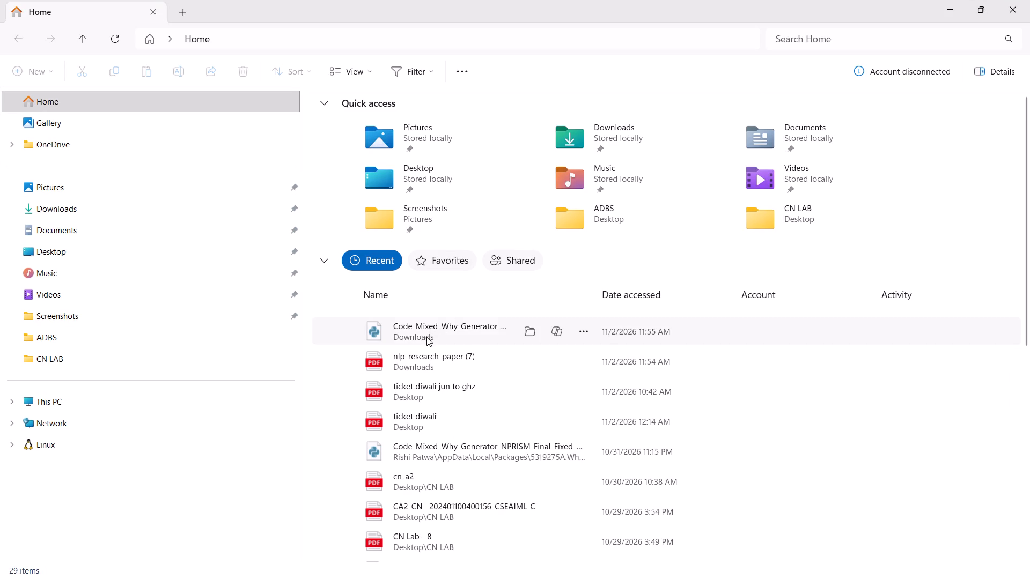
click(100, 203)
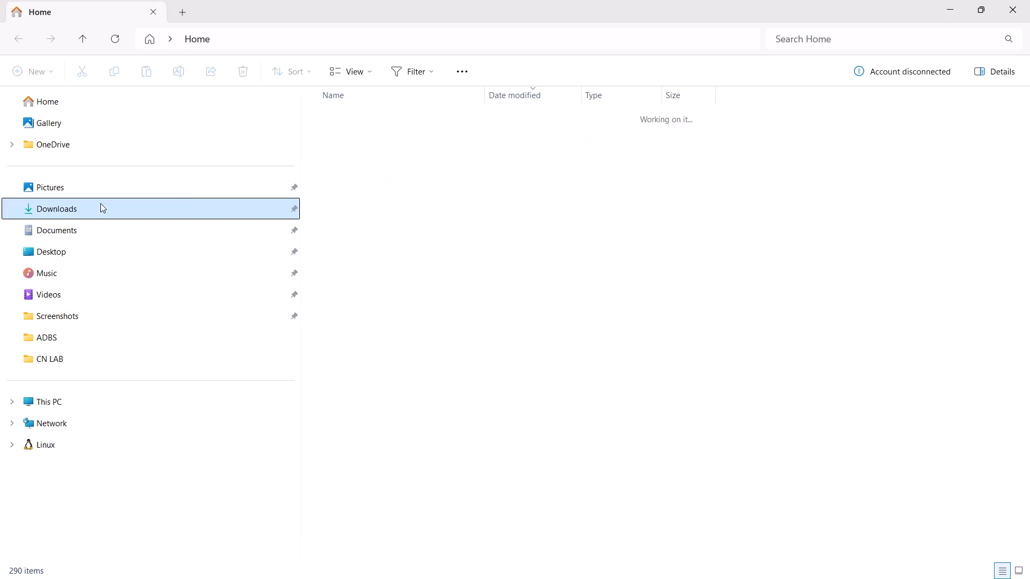
double_click(461, 132)
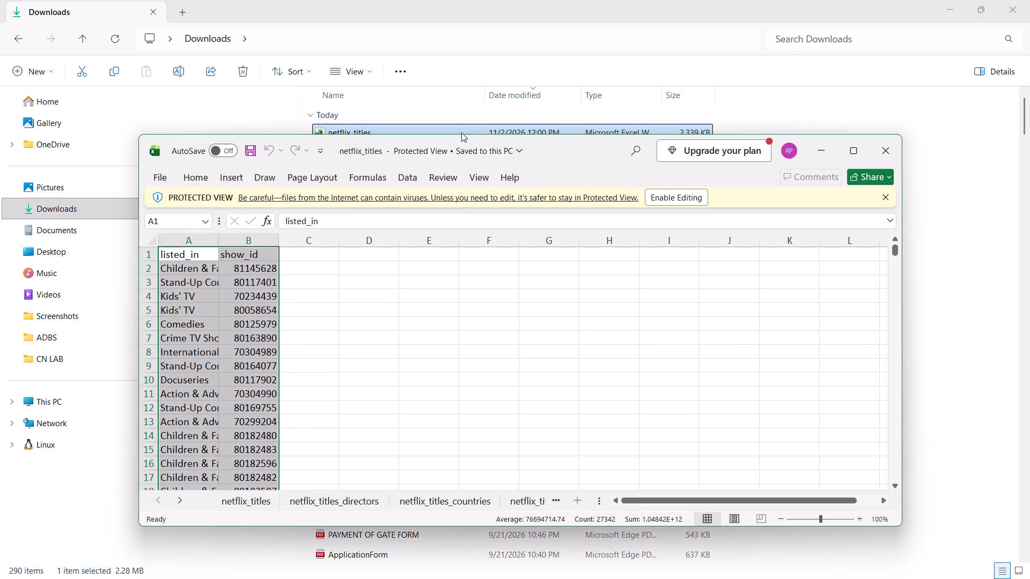
click(846, 166)
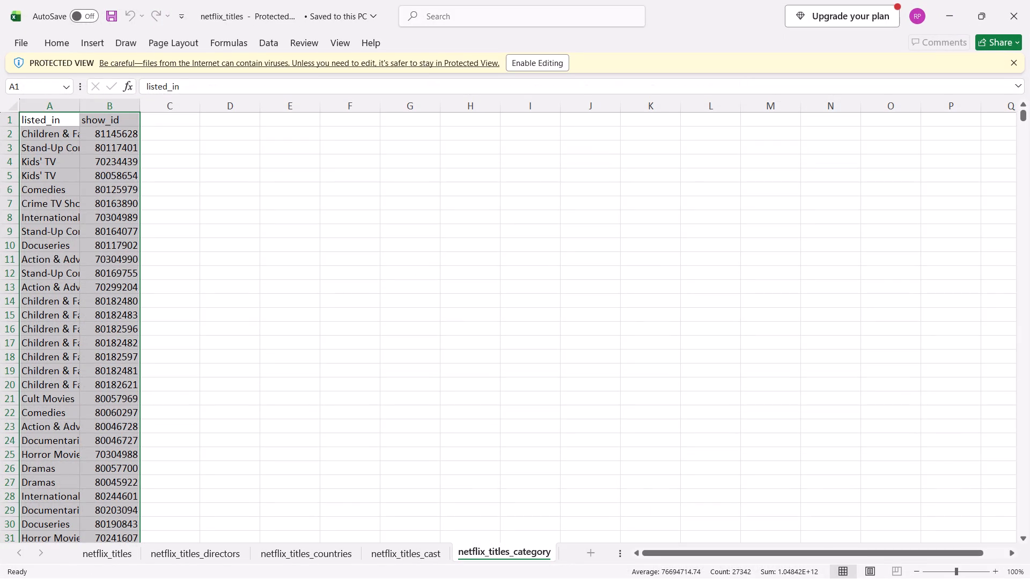
Examine the listed_in and show_id columns of the netflix_titles_category sheet.
scroll(142, 201, down, 19)
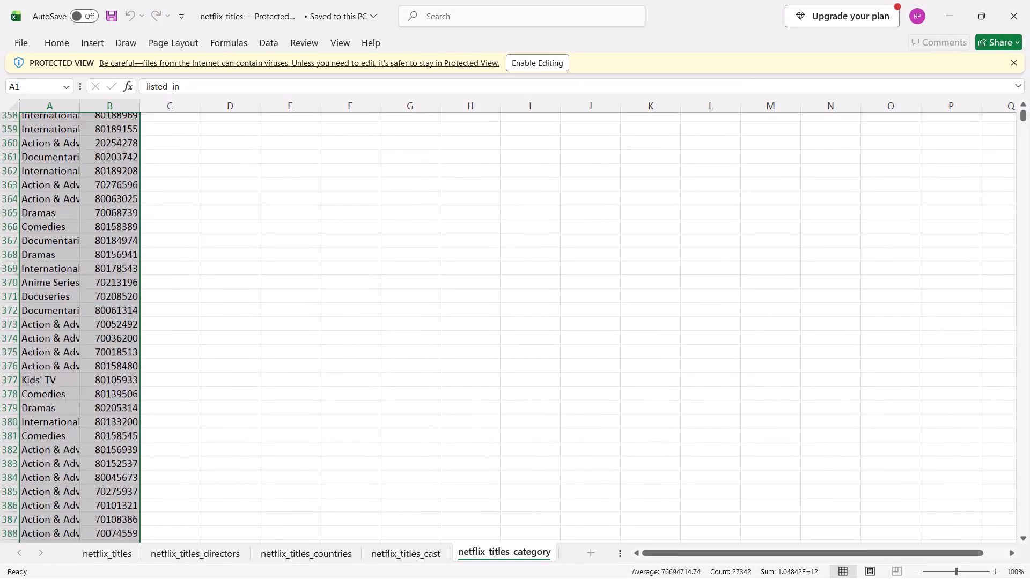
scroll(142, 201, down, 4)
scroll(142, 201, up, 17)
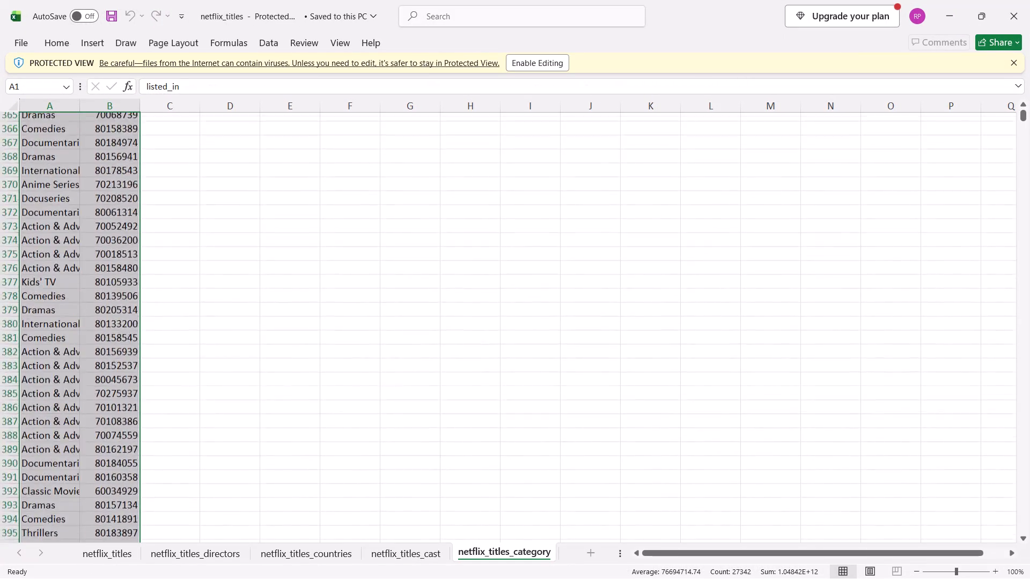
scroll(142, 201, up, 20)
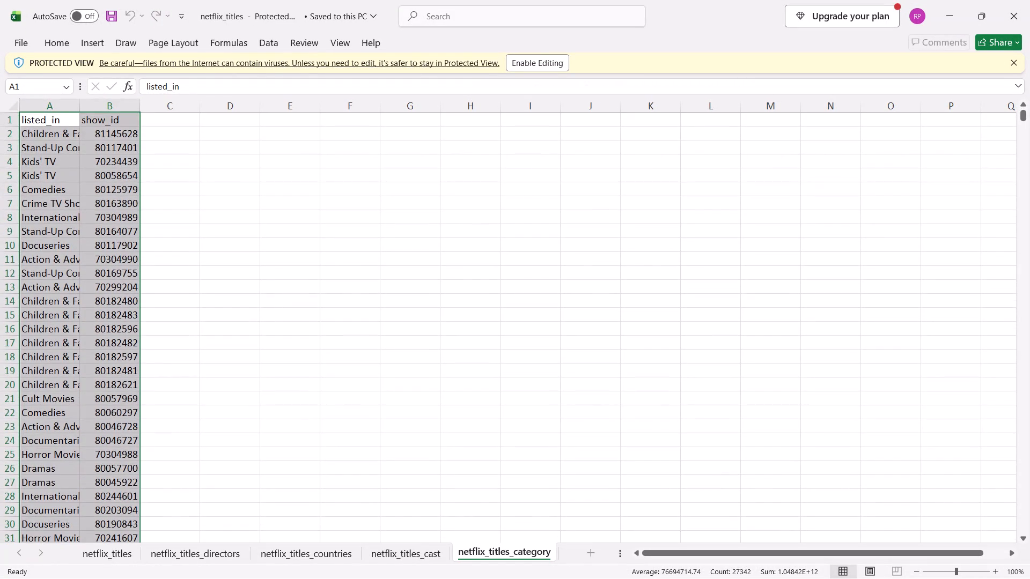
click(129, 118)
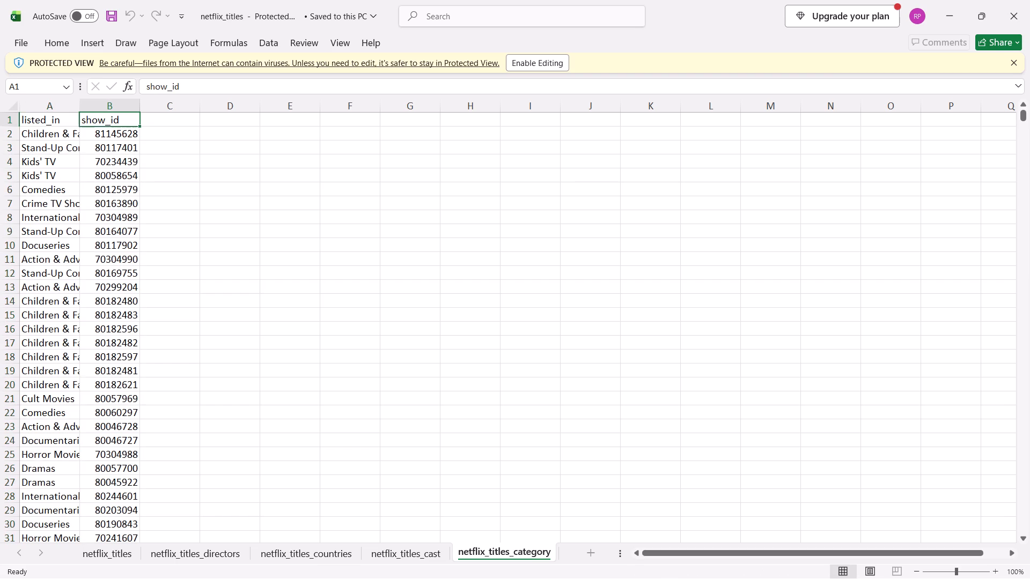
click(176, 183)
click(120, 162)
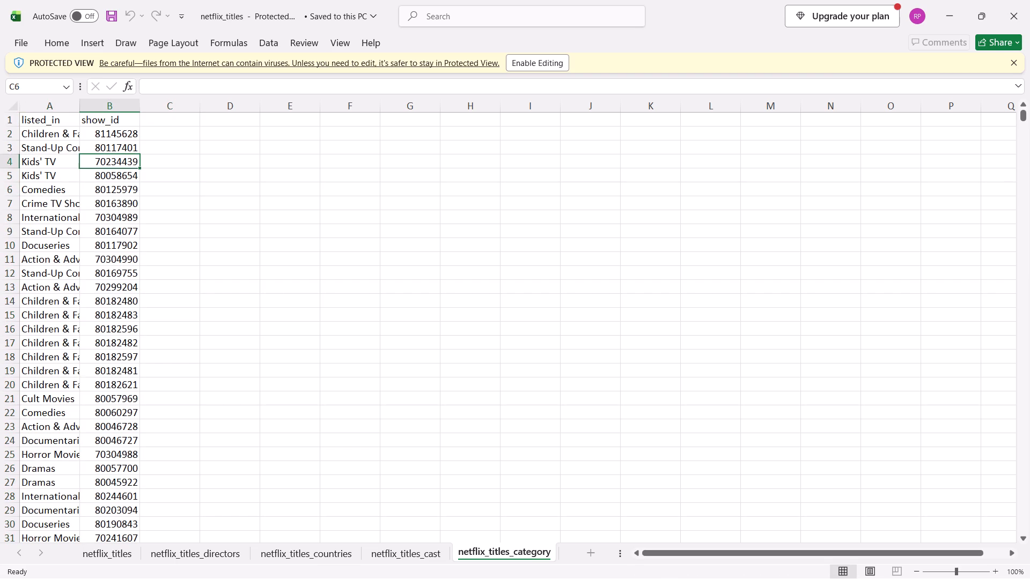
key(ctrl+a)
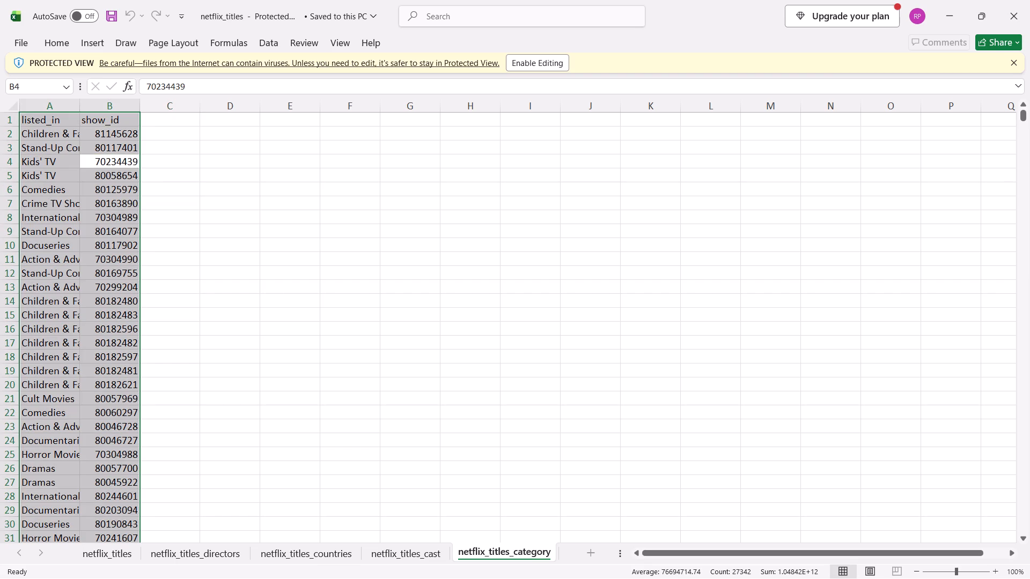
click(120, 162)
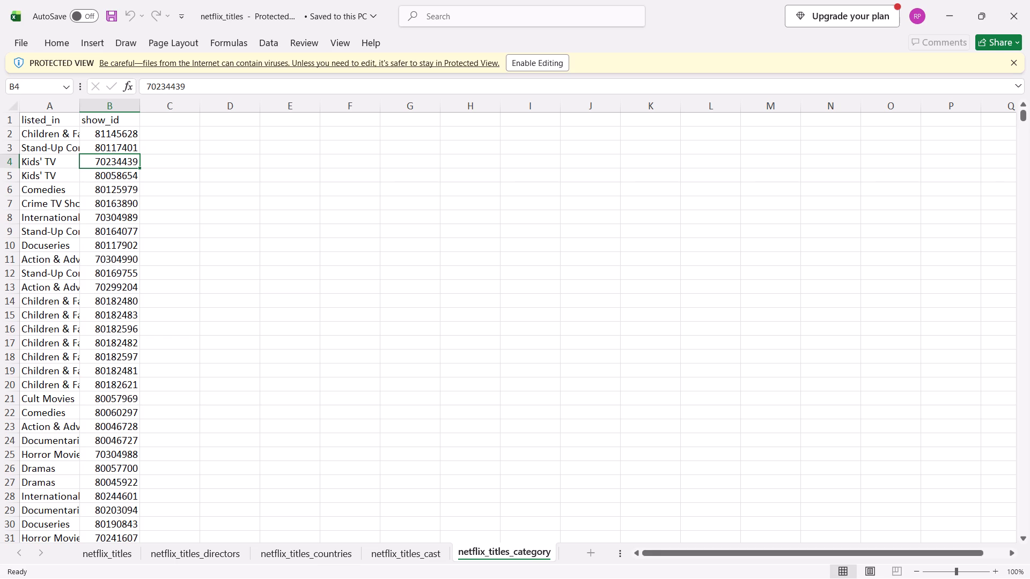
Examine the columns and records of the netflix_titles sheet.
click(100, 555)
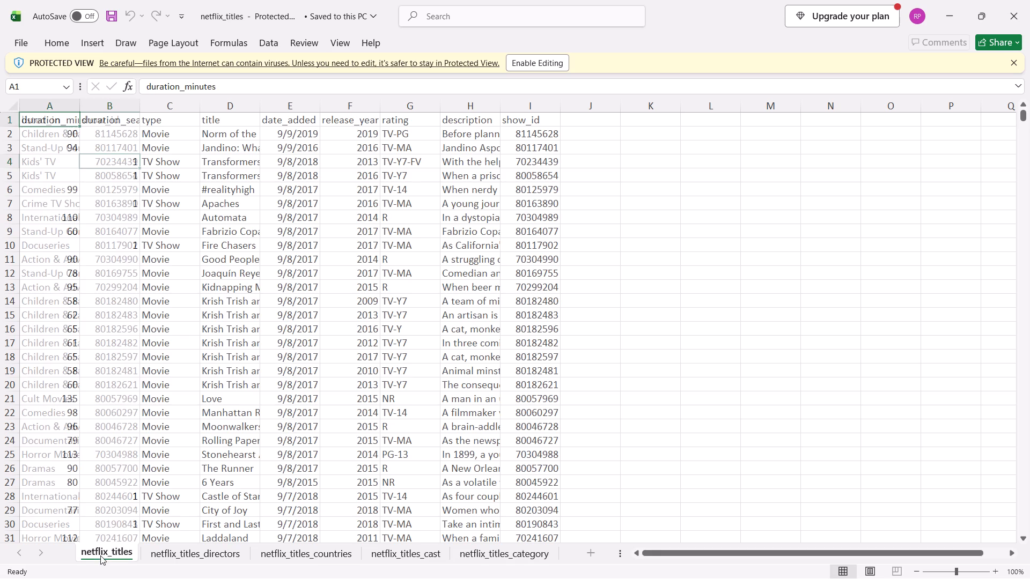
scroll(256, 410, right, 3)
scroll(256, 410, up, 1)
scroll(256, 410, down, 7)
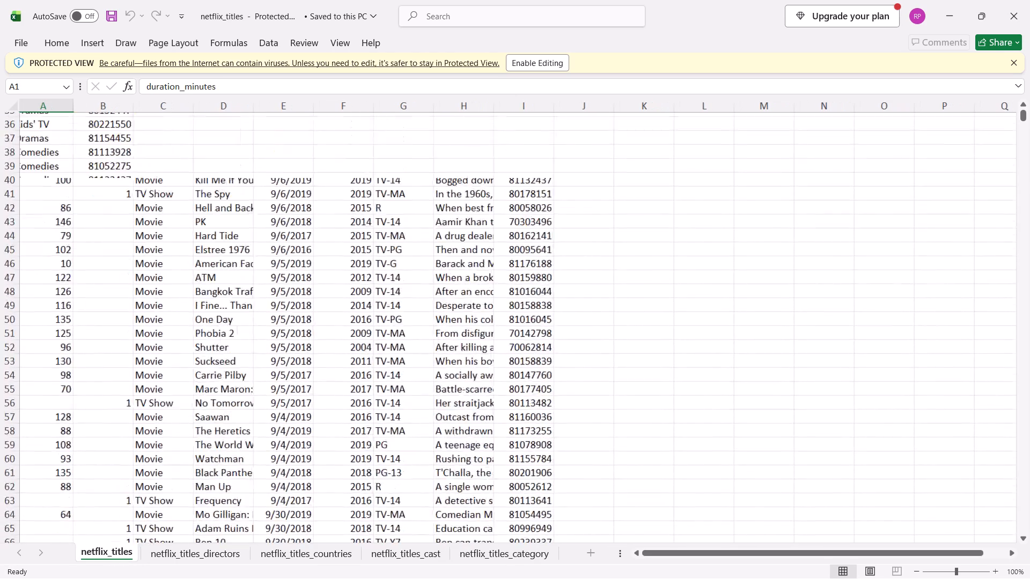
scroll(256, 410, up, 3)
scroll(256, 410, down, 1)
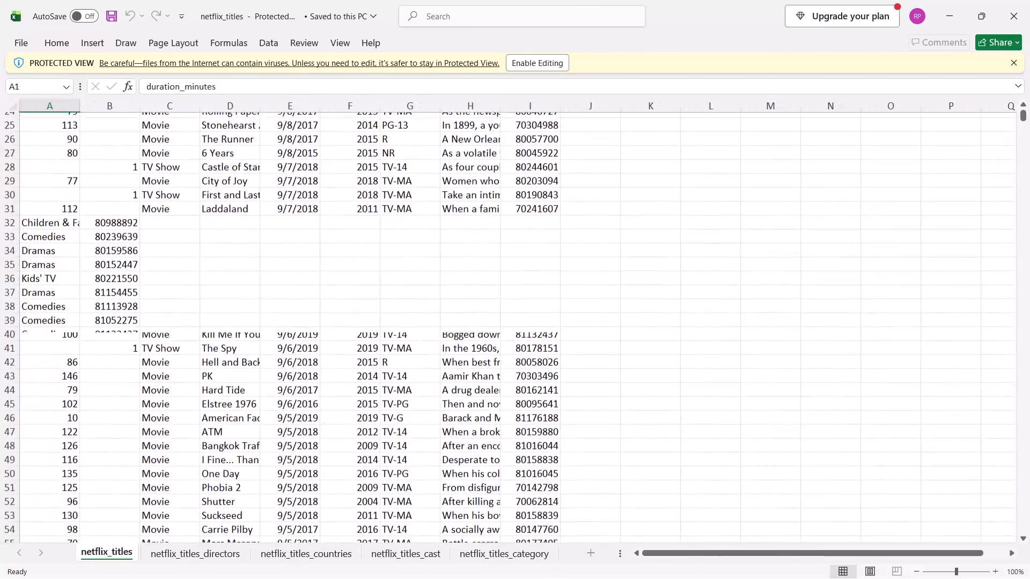
scroll(256, 410, down, 7)
scroll(256, 410, up, 3)
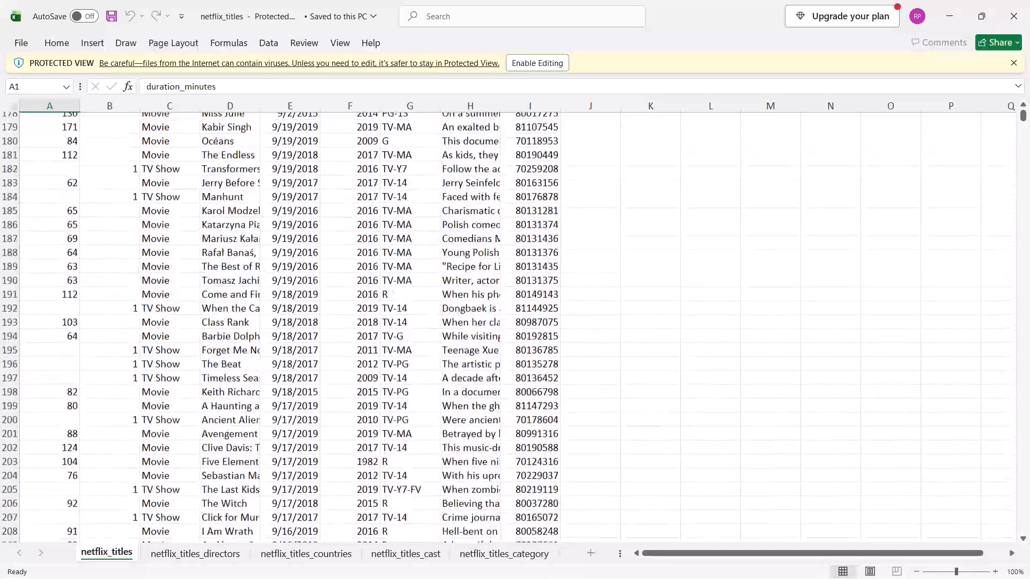
scroll(256, 410, up, 11)
Review the directors, countries, cast and category sheets alongside the main netflix_titles sheet, and minimize the workbook.
click(187, 547)
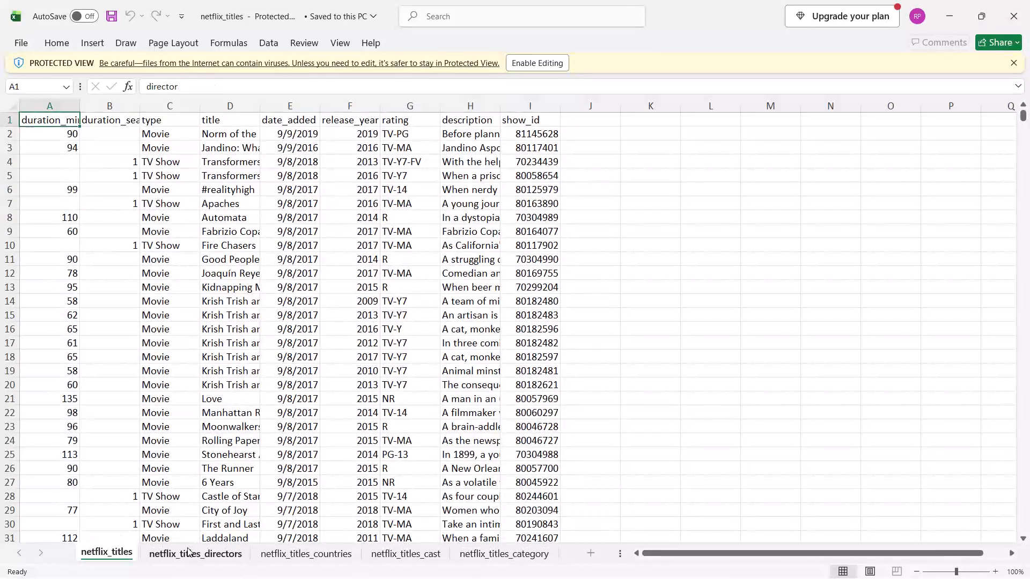
click(308, 548)
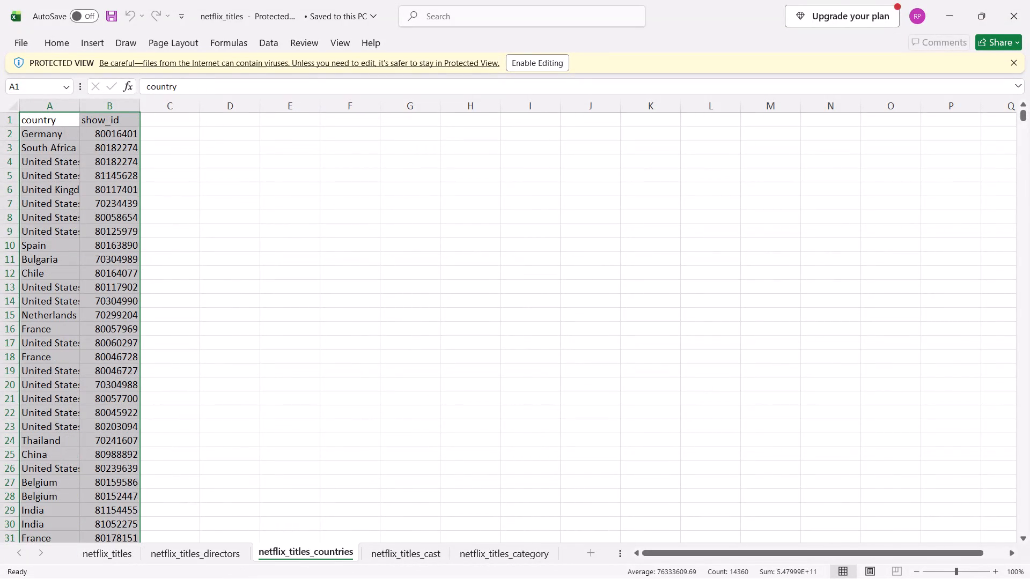
click(427, 555)
click(487, 558)
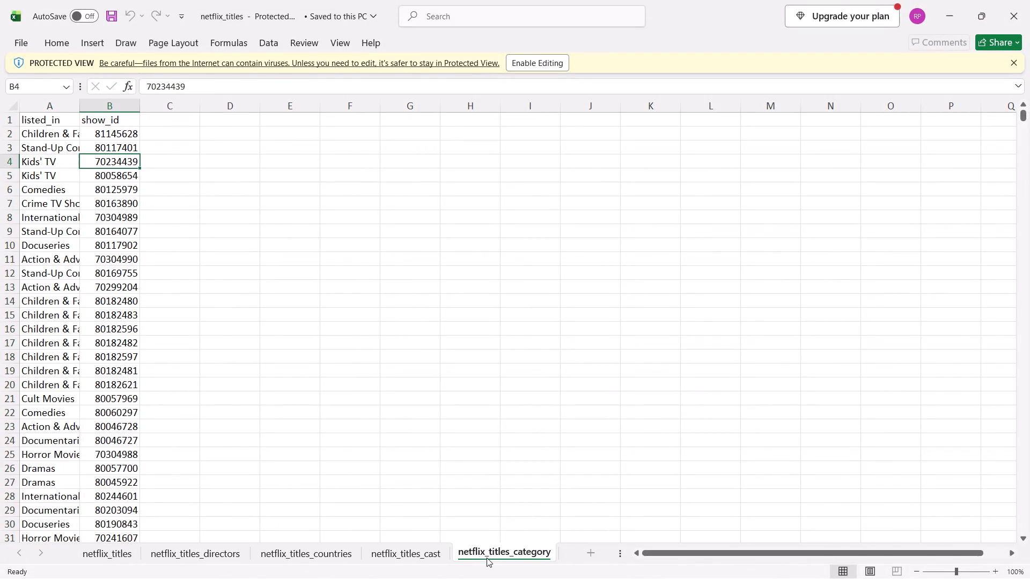
click(128, 546)
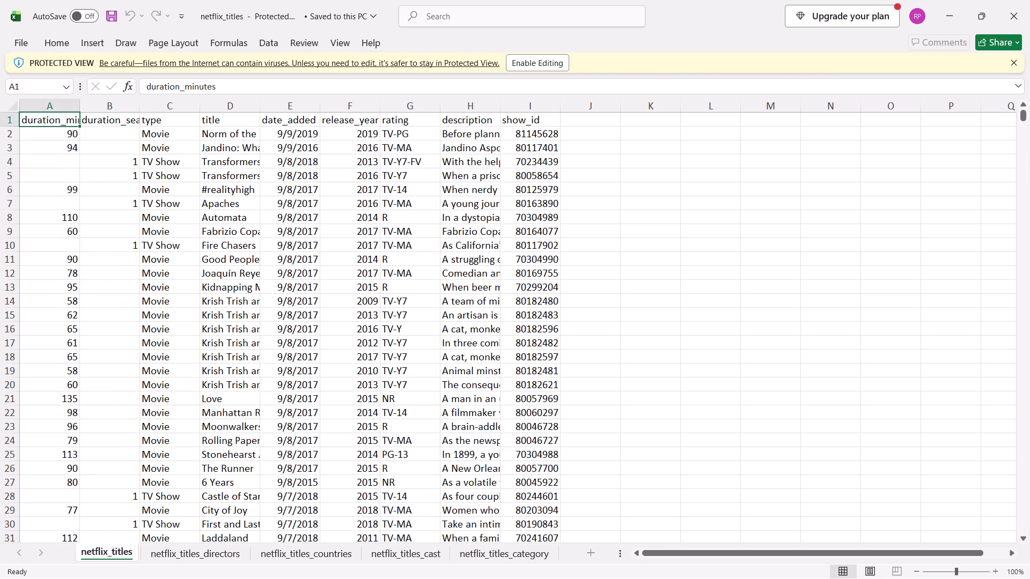
click(193, 548)
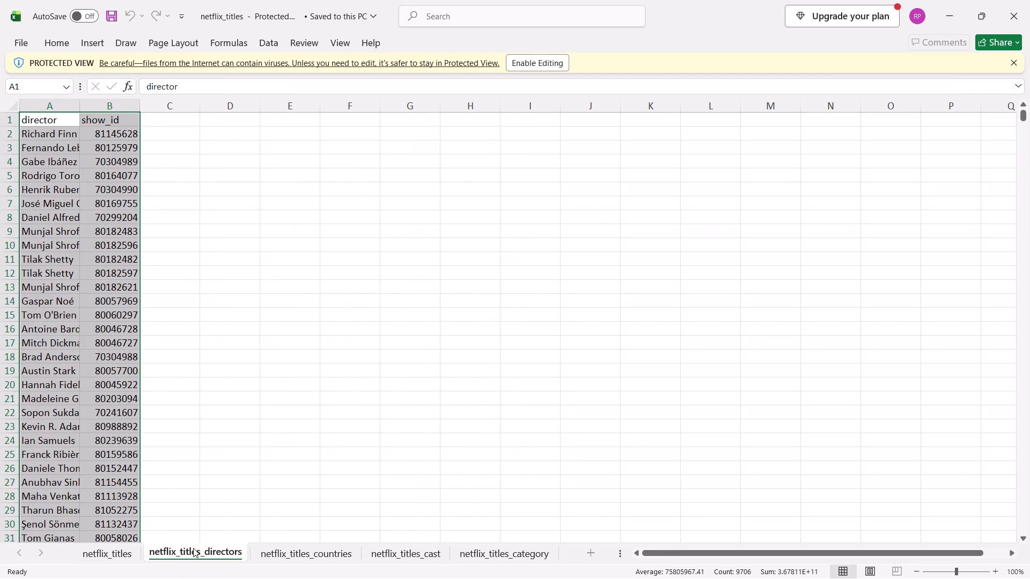
click(292, 557)
click(397, 554)
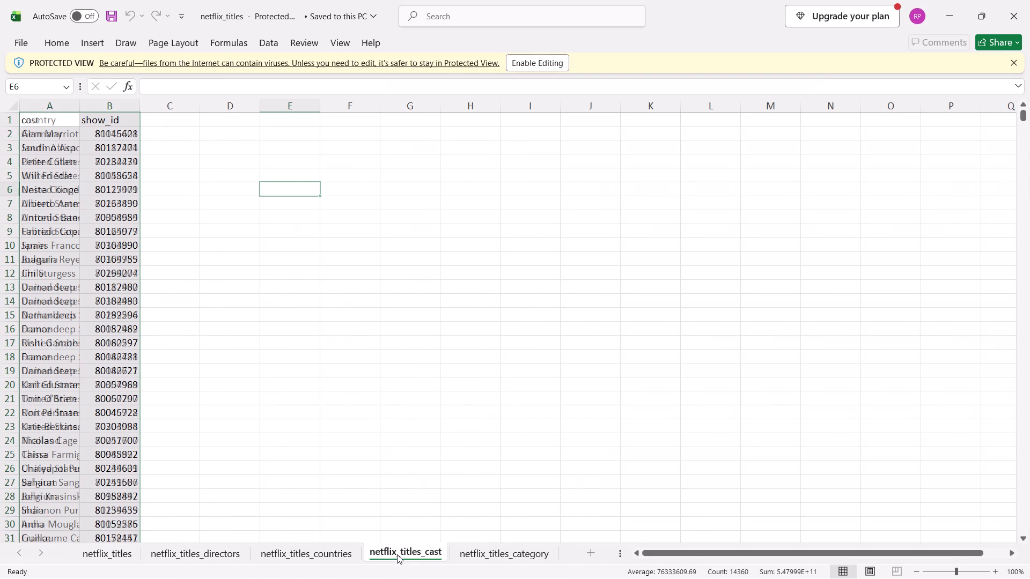
click(489, 551)
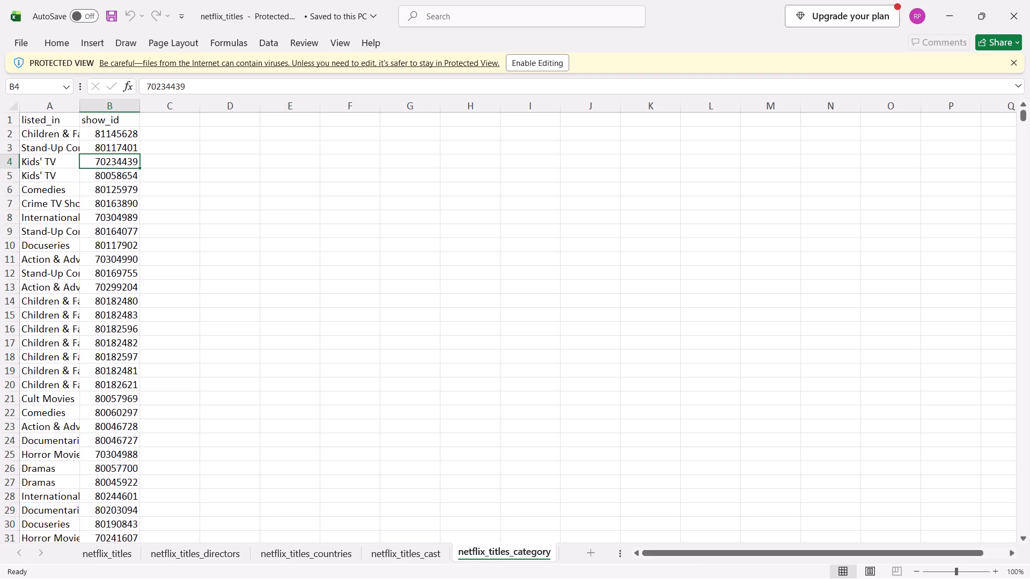
click(940, 17)
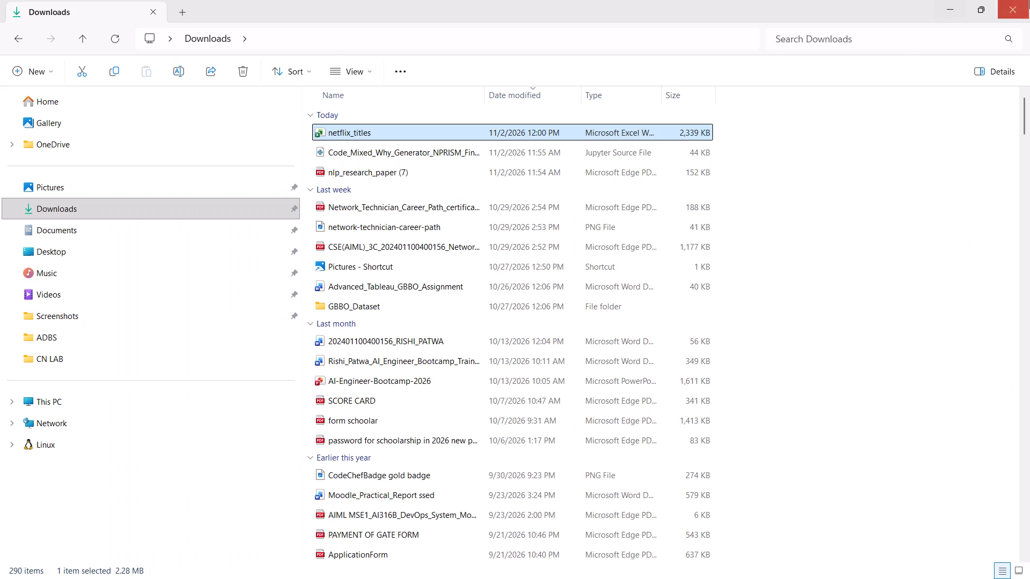
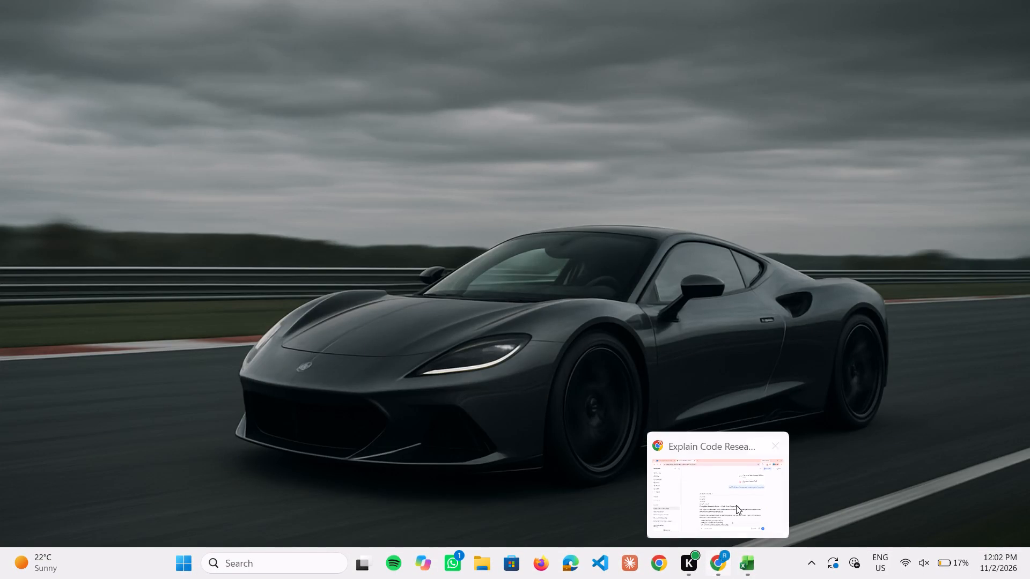
Launch Tableau Public from the system search.
text(tabl)
key(Return)
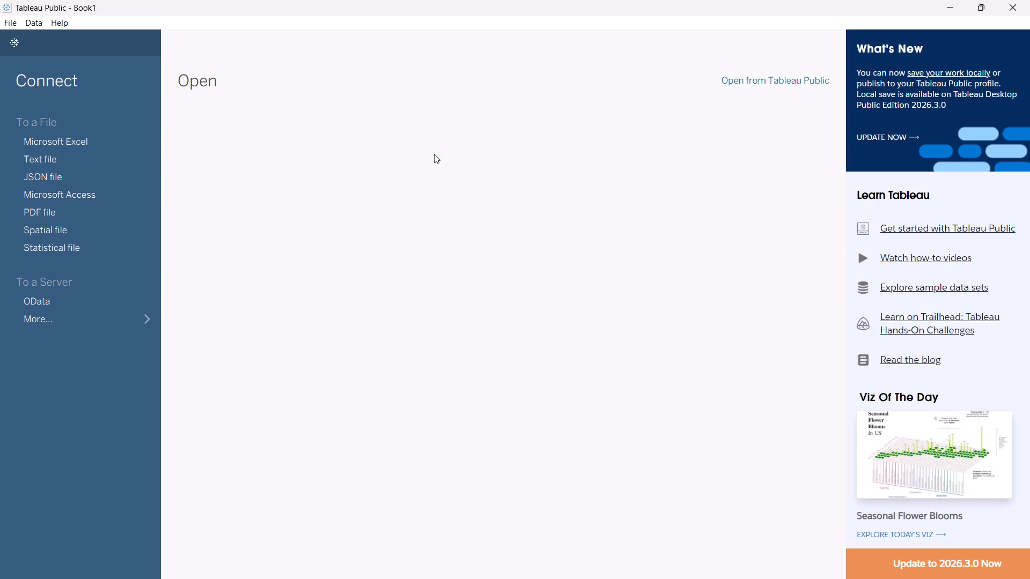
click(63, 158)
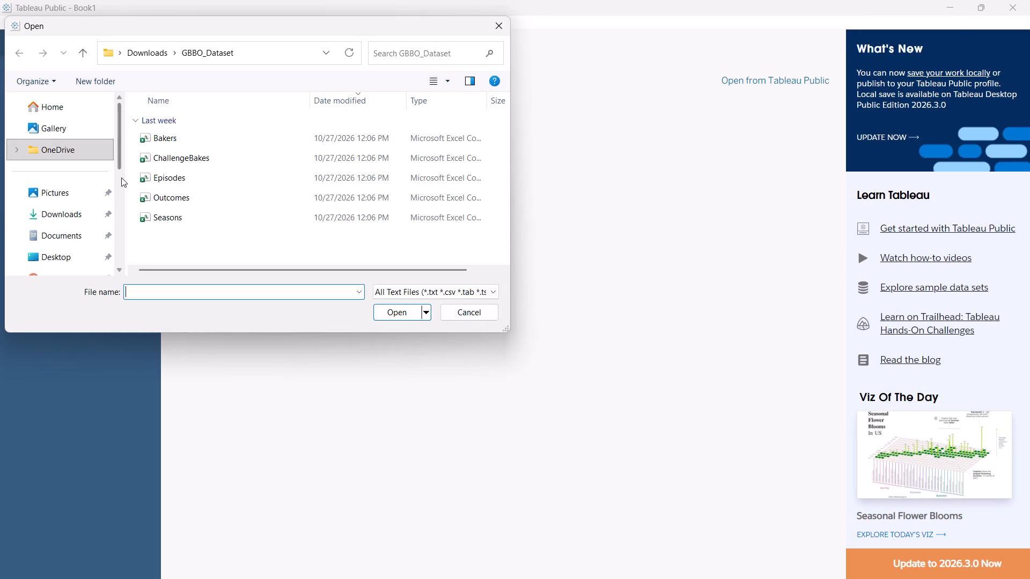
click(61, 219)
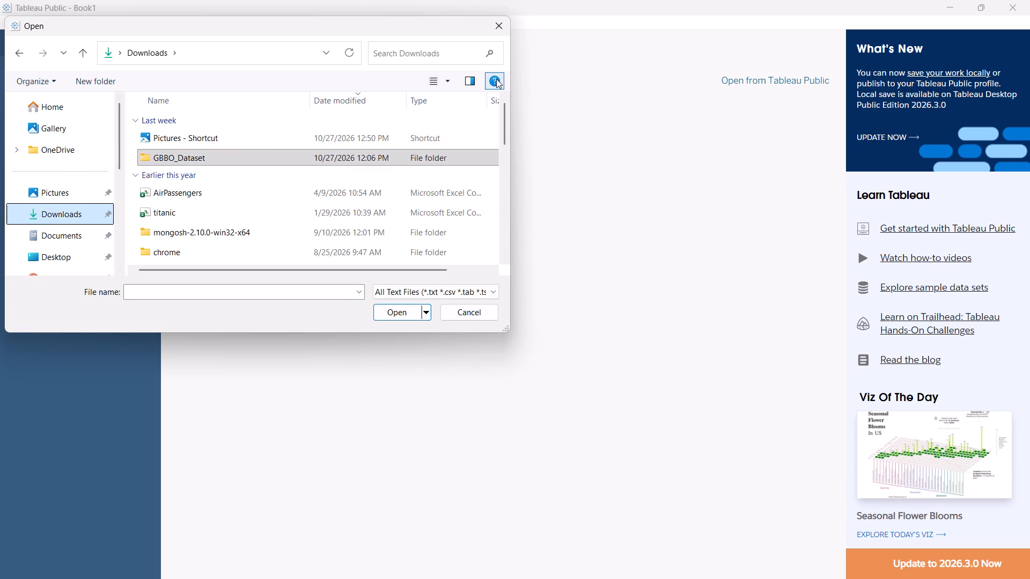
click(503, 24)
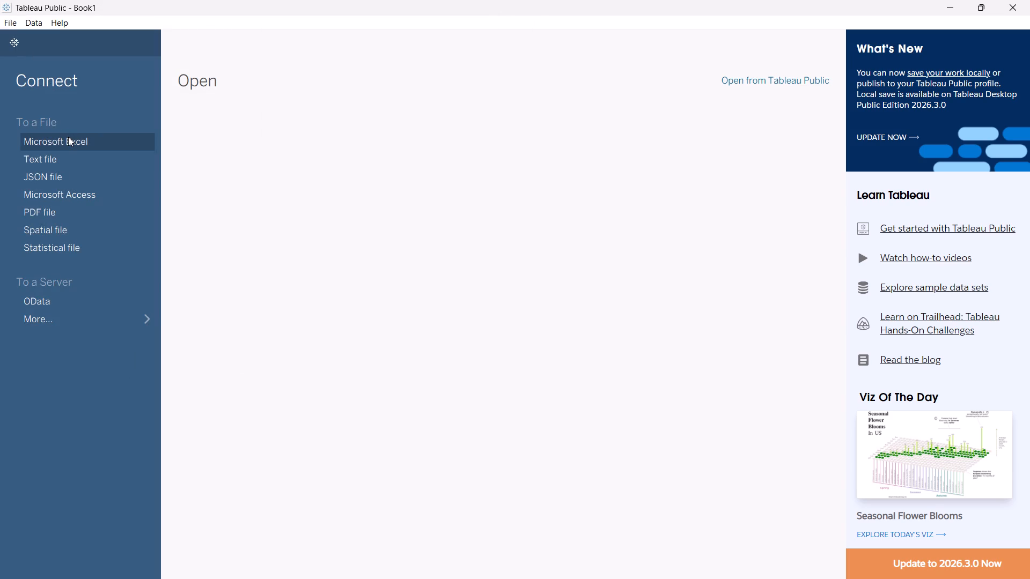
Connect to the netflix_titles Excel workbook in the Downloads folder as the data source.
double_click(68, 137)
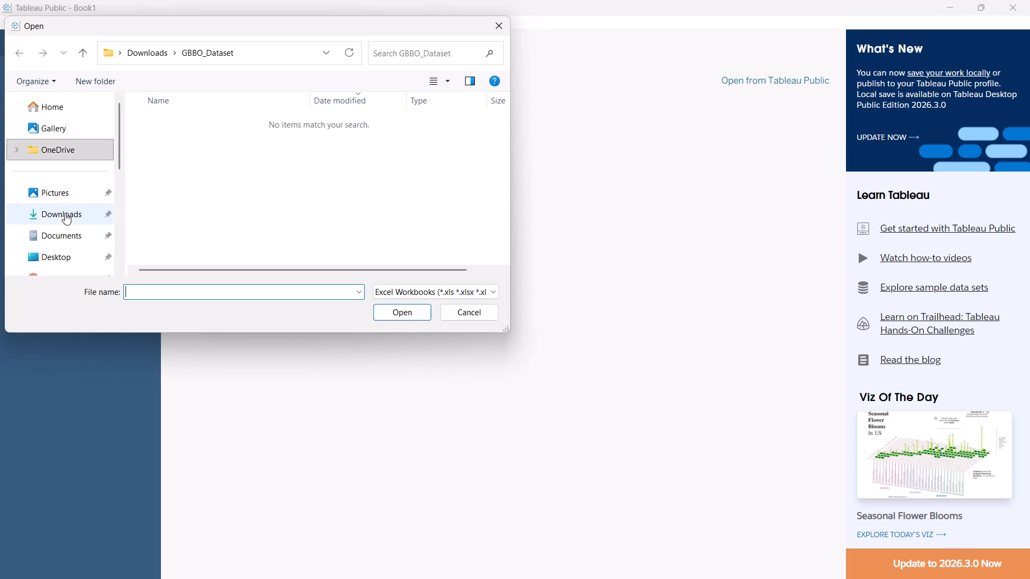
click(65, 213)
click(203, 136)
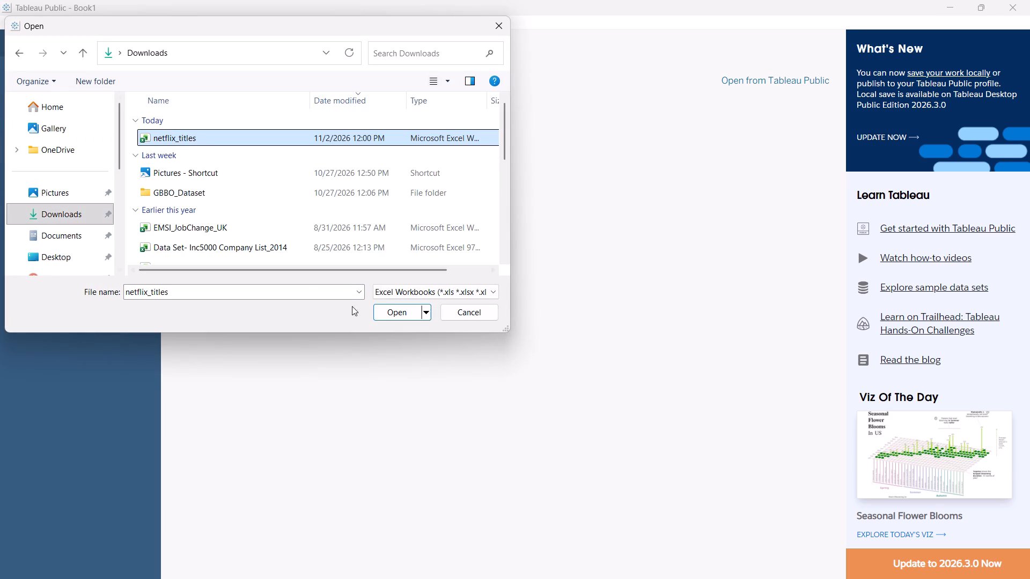
click(378, 308)
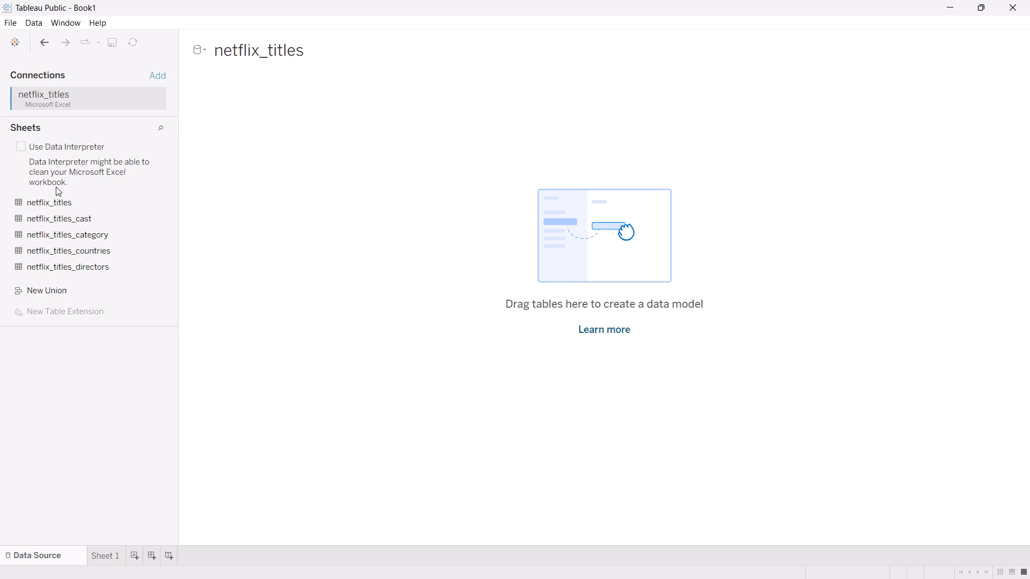
Start the data model with netflix_titles as base table, relate netflix_titles_cast to it, and relate netflix_titles_category to the cast table.
drag(52, 202, 326, 202)
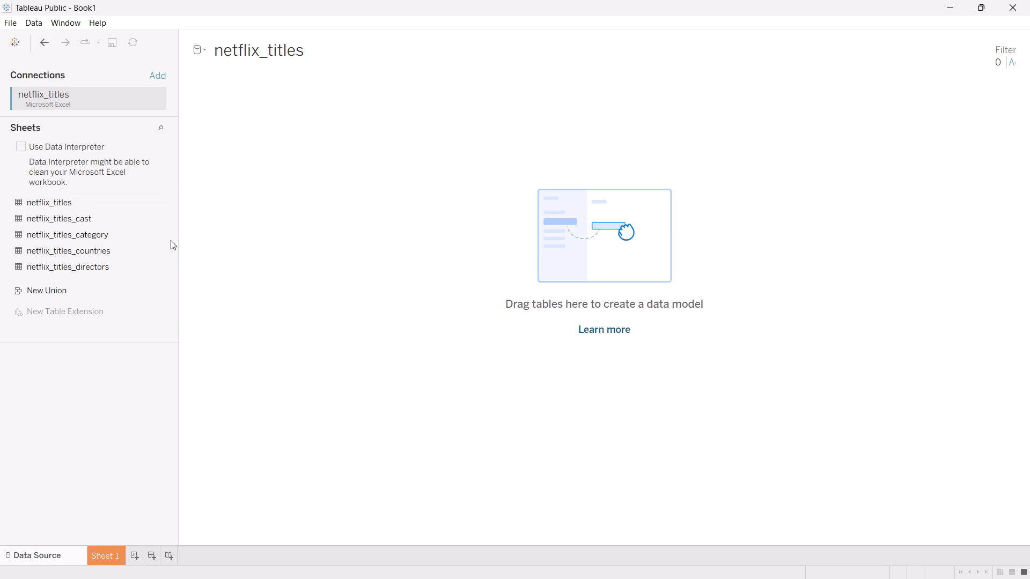
drag(93, 220, 351, 197)
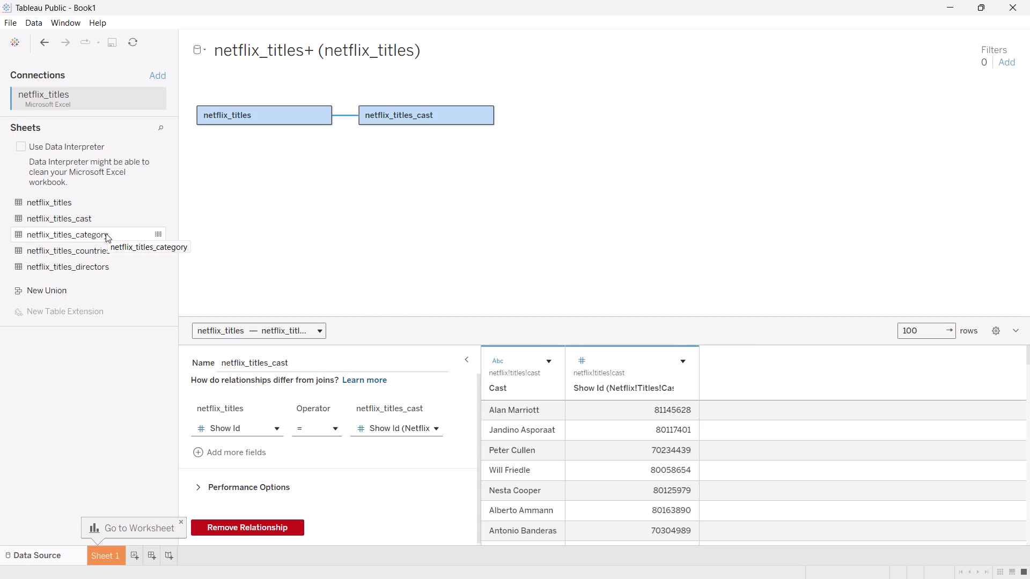
drag(98, 237, 504, 167)
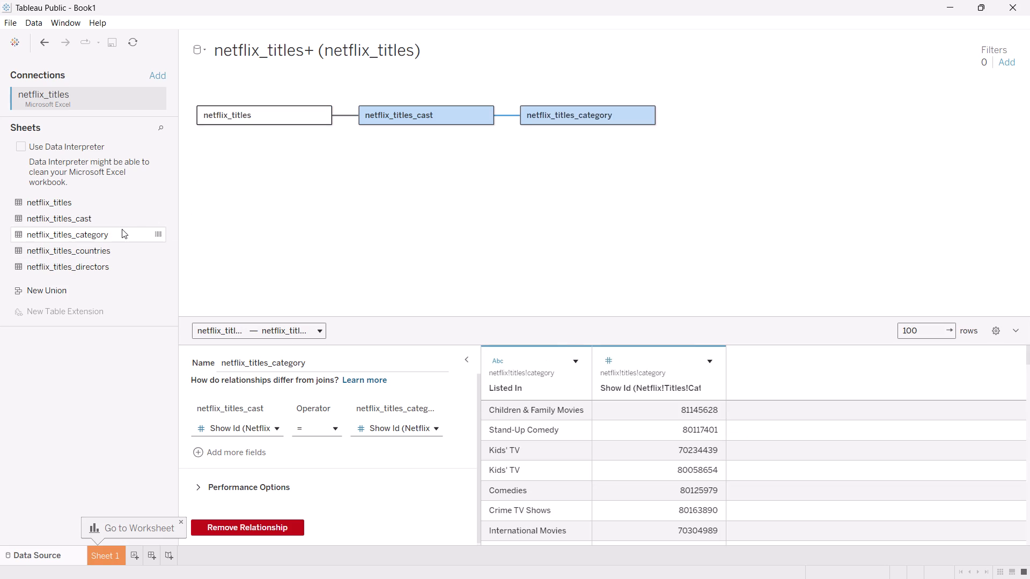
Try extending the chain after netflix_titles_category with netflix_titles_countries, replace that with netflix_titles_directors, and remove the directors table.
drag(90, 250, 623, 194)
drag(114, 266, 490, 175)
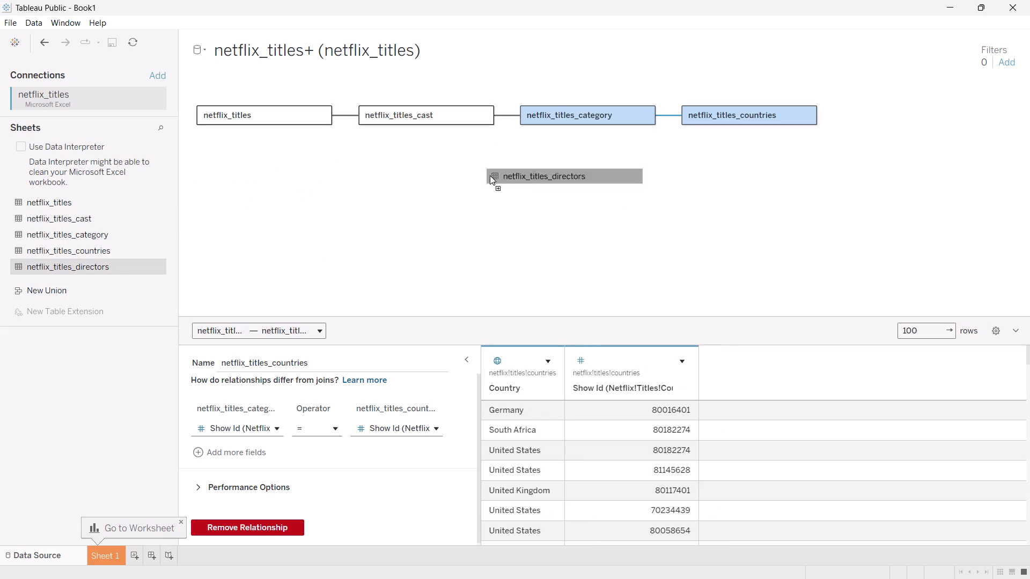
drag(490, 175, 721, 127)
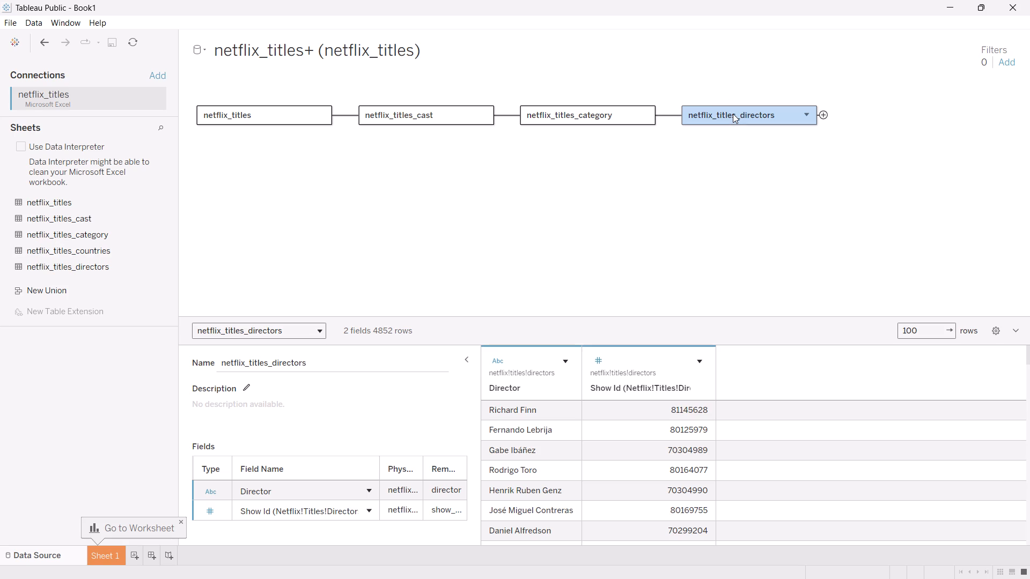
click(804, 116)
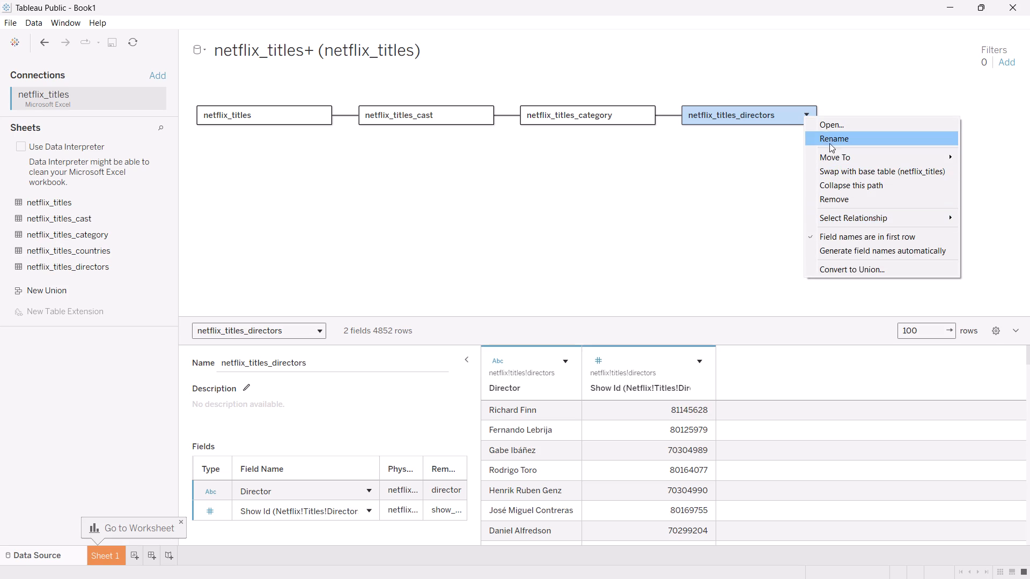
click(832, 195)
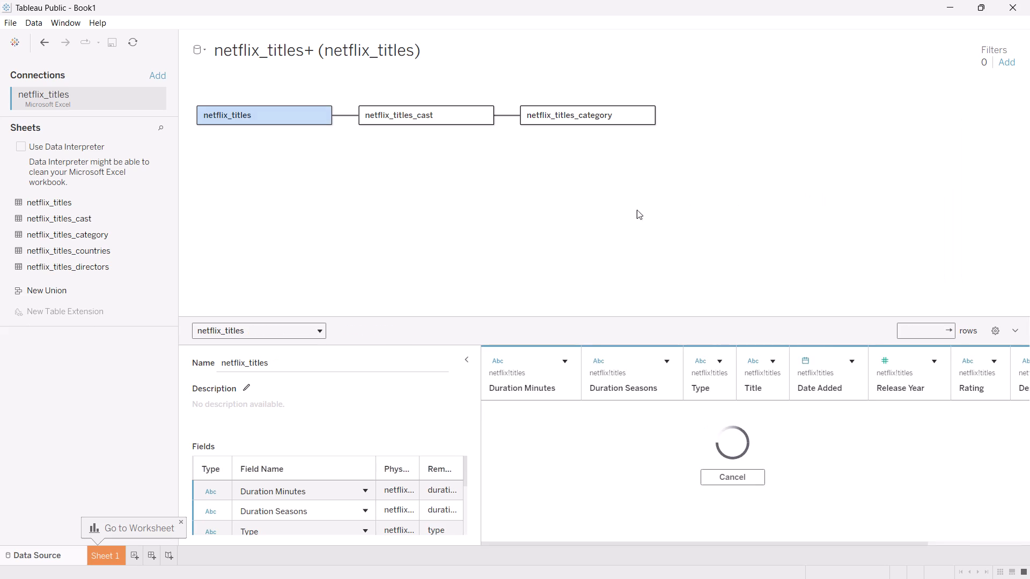
Relate netflix_titles_countries, netflix_titles_category and netflix_titles_directors directly to the netflix_titles base table, alongside the cast table.
drag(139, 246, 654, 116)
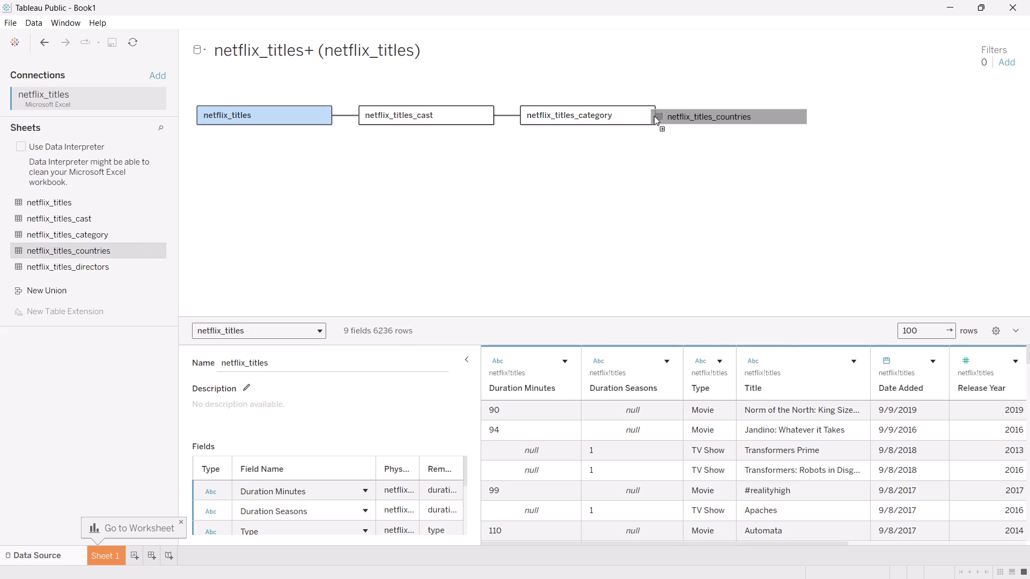
drag(654, 116, 709, 123)
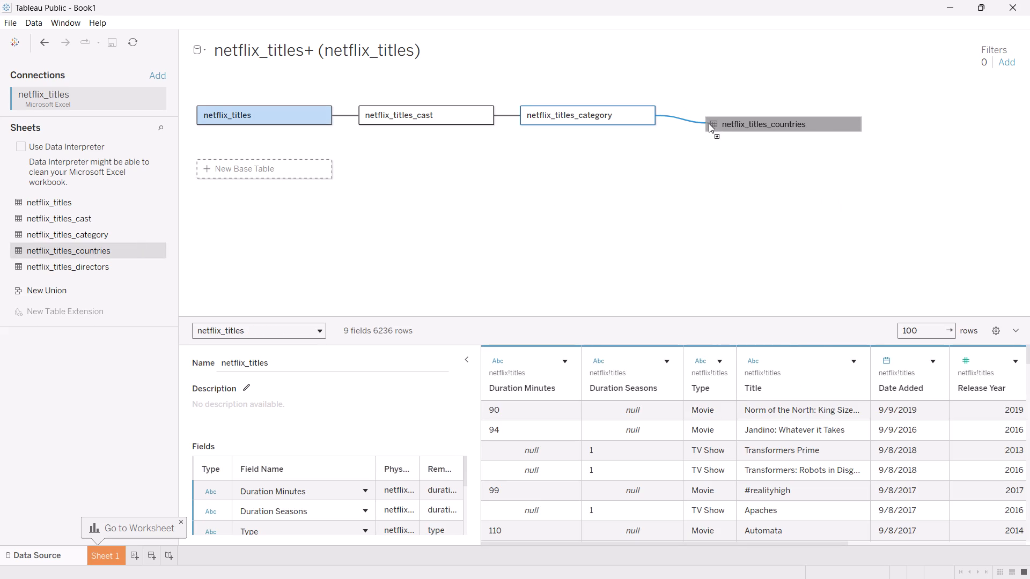
drag(709, 123, 392, 145)
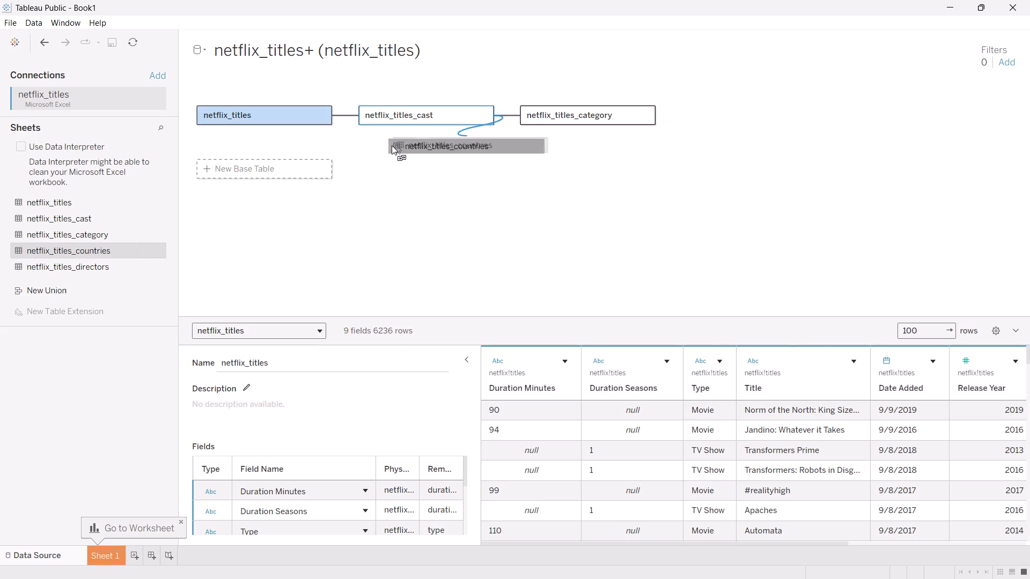
drag(392, 145, 347, 170)
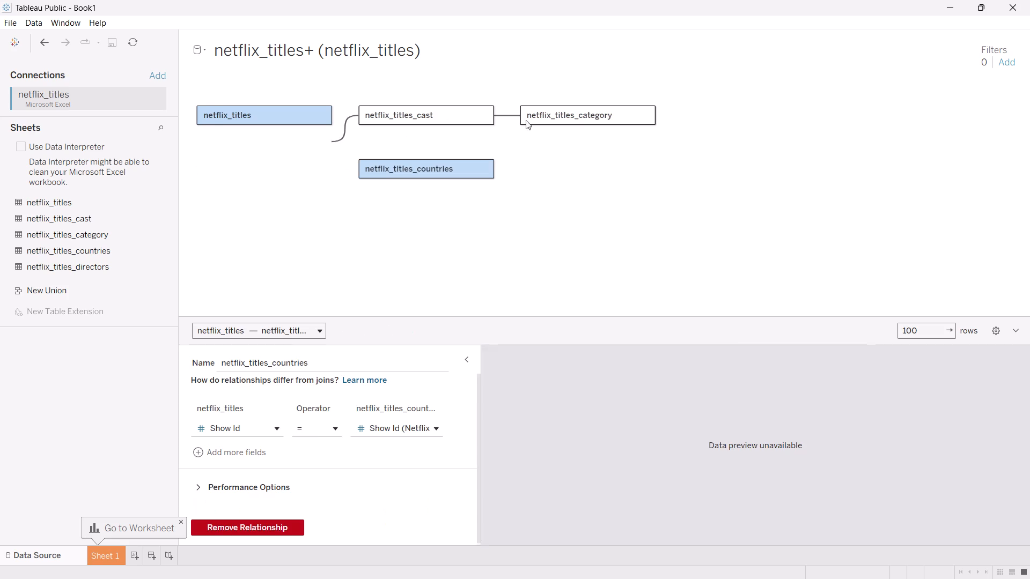
drag(532, 118, 367, 151)
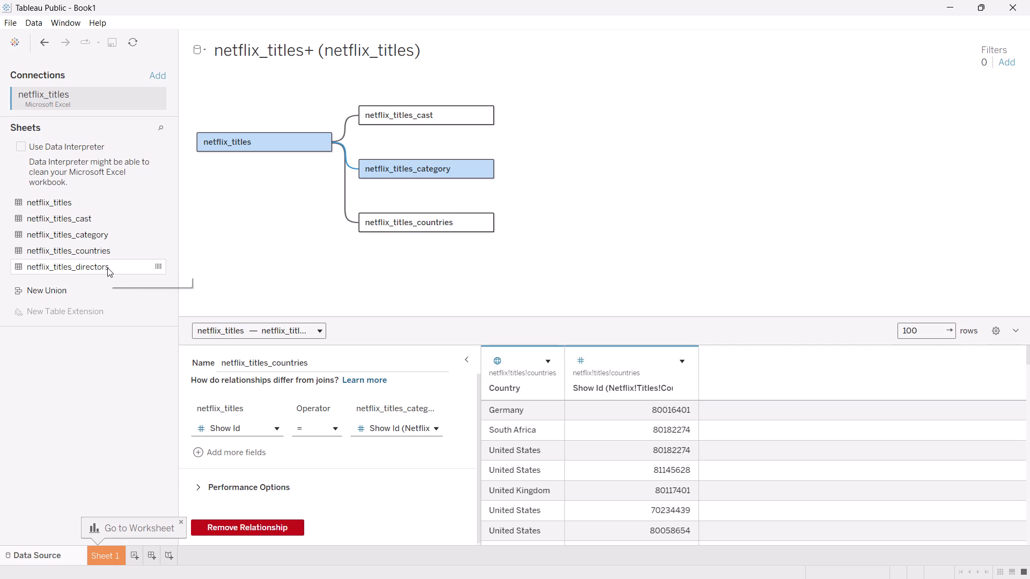
drag(107, 268, 403, 267)
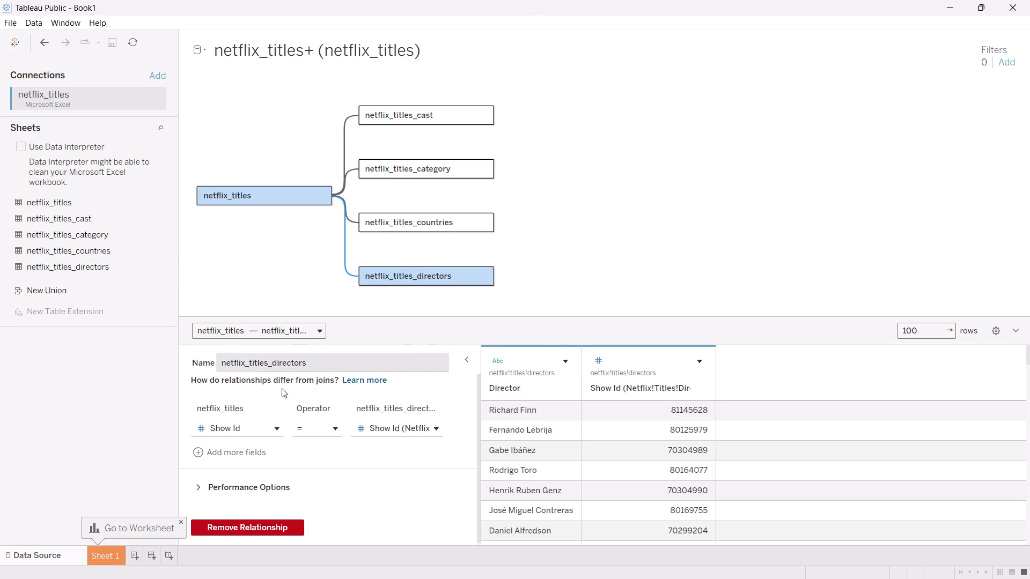
Go to Sheet 1 and examine the available fields of the netflix_titles, cast, category, countries and directors tables.
click(110, 560)
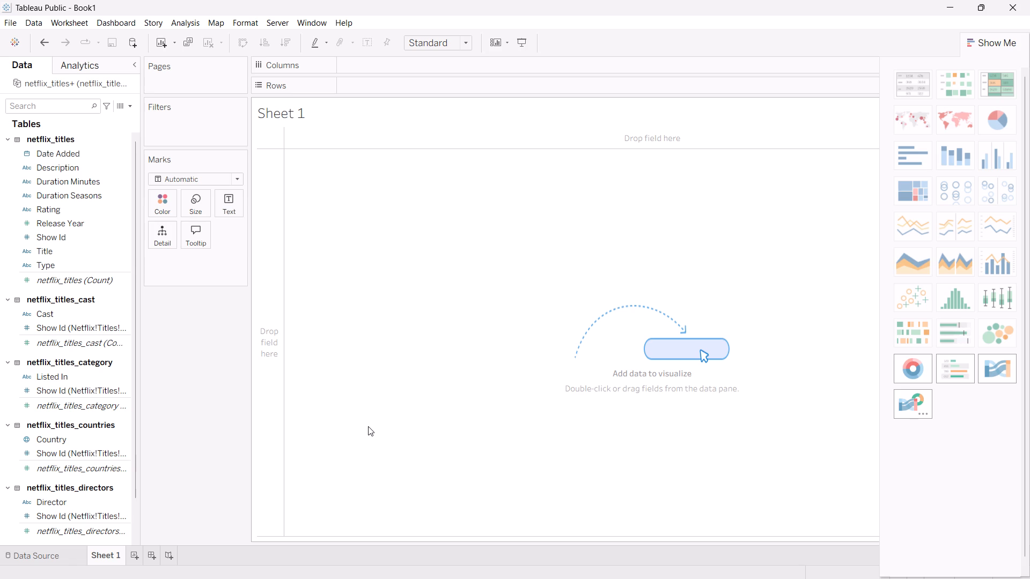
scroll(368, 426, down, 6)
scroll(104, 241, up, 7)
scroll(104, 241, down, 13)
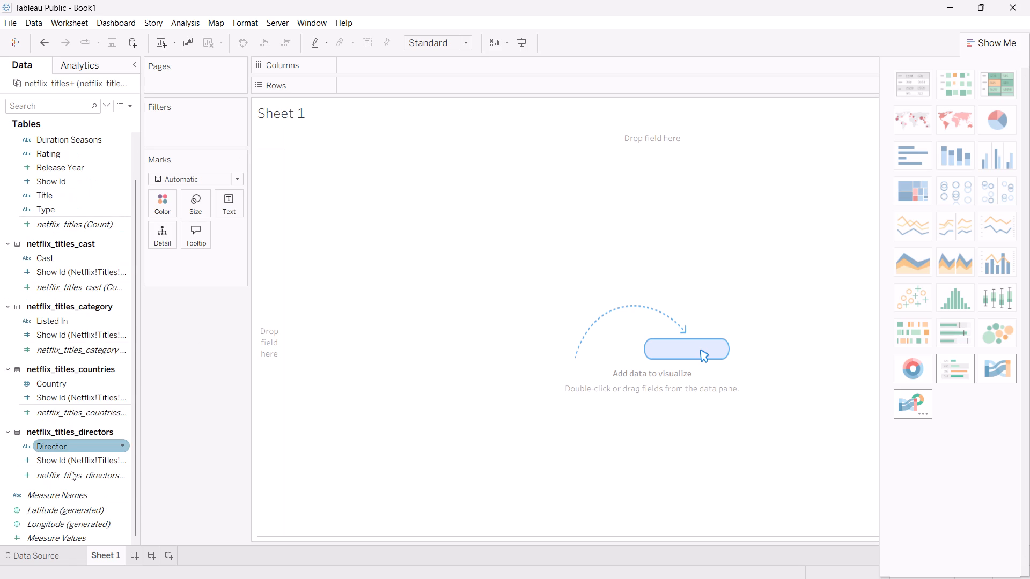
scroll(71, 471, down, 7)
scroll(71, 471, up, 13)
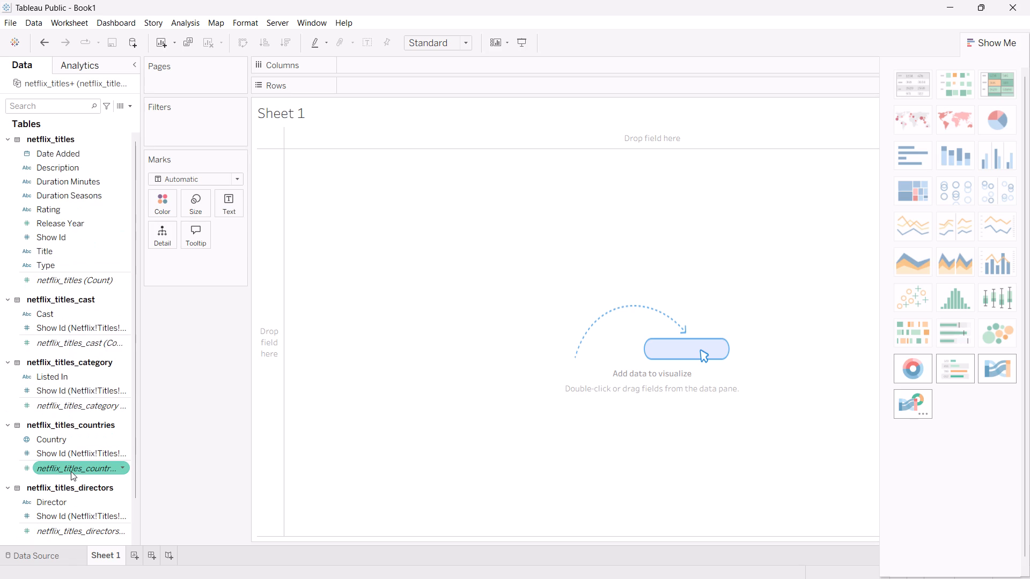
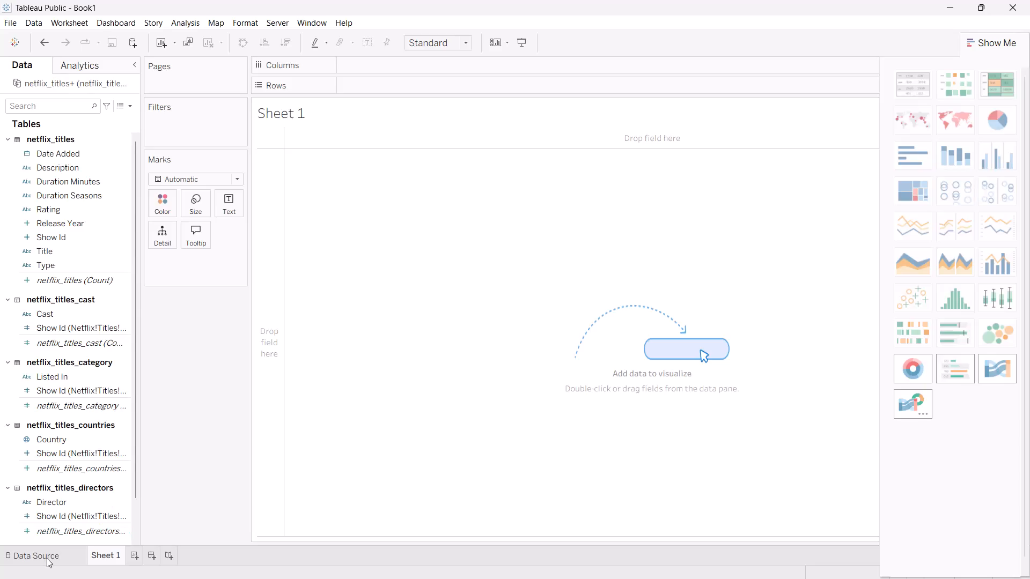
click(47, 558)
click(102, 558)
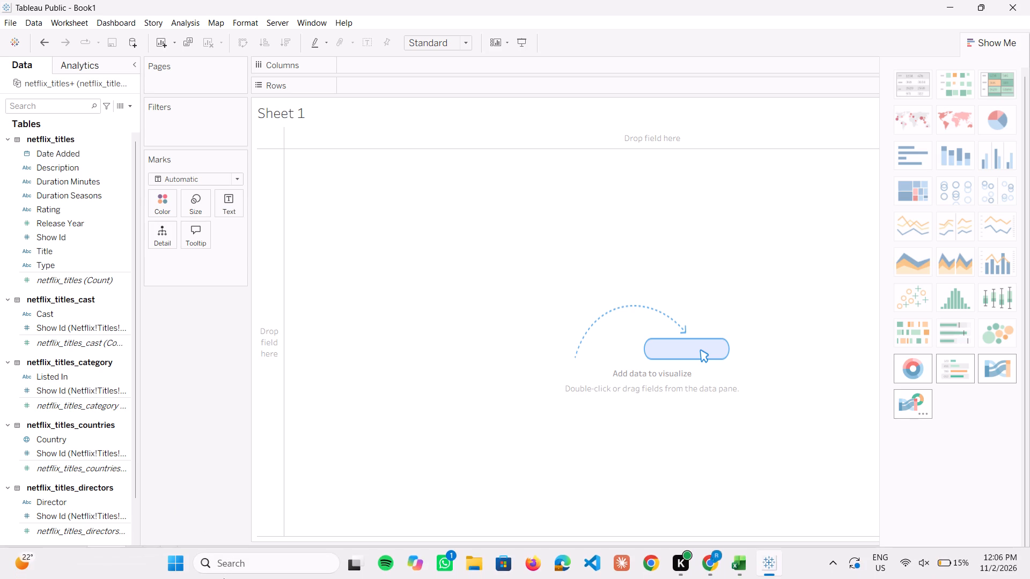
Launch Excel with a blank workbook and maximize its window.
key(e)
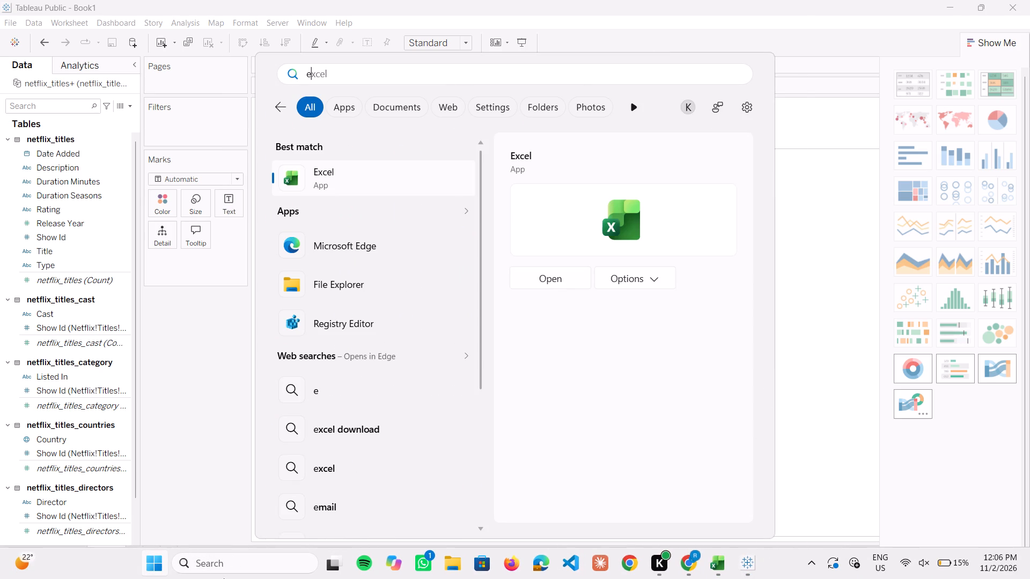
key(Return)
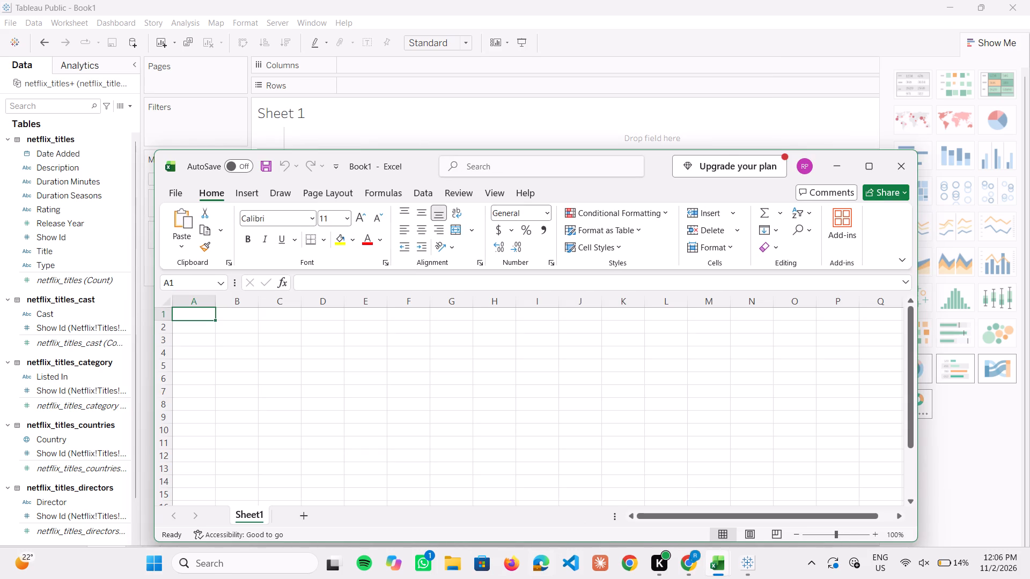
click(862, 162)
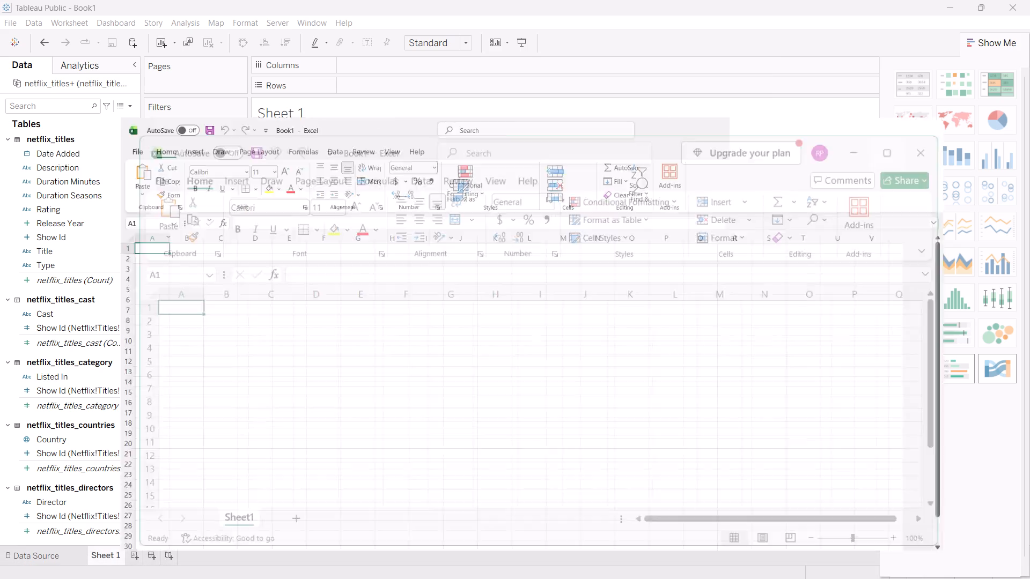
Enter the column headers show id, field id and description in cells A1 to C1 of Sheet1.
click(48, 164)
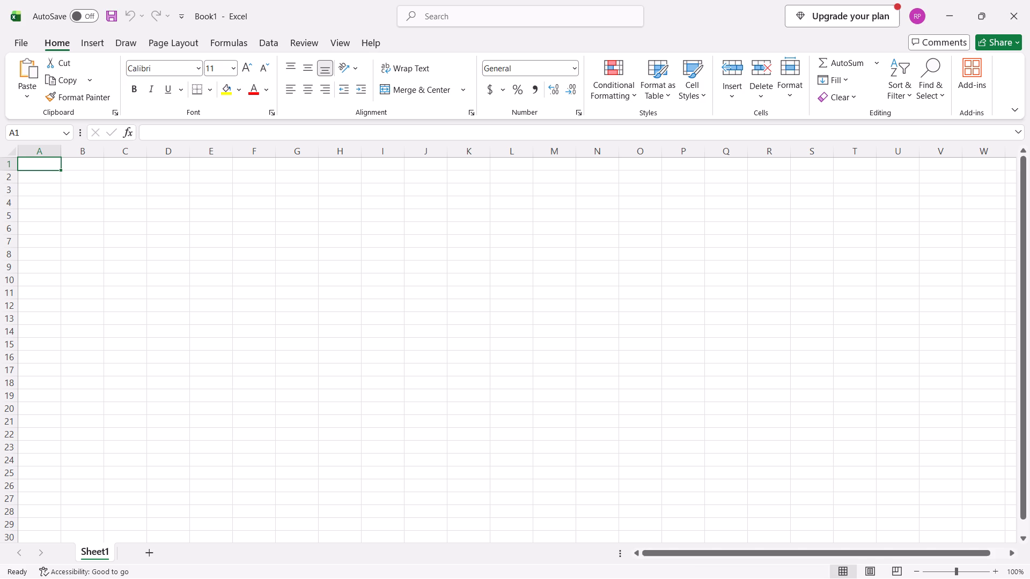
text(show)
key(space)
text(id)
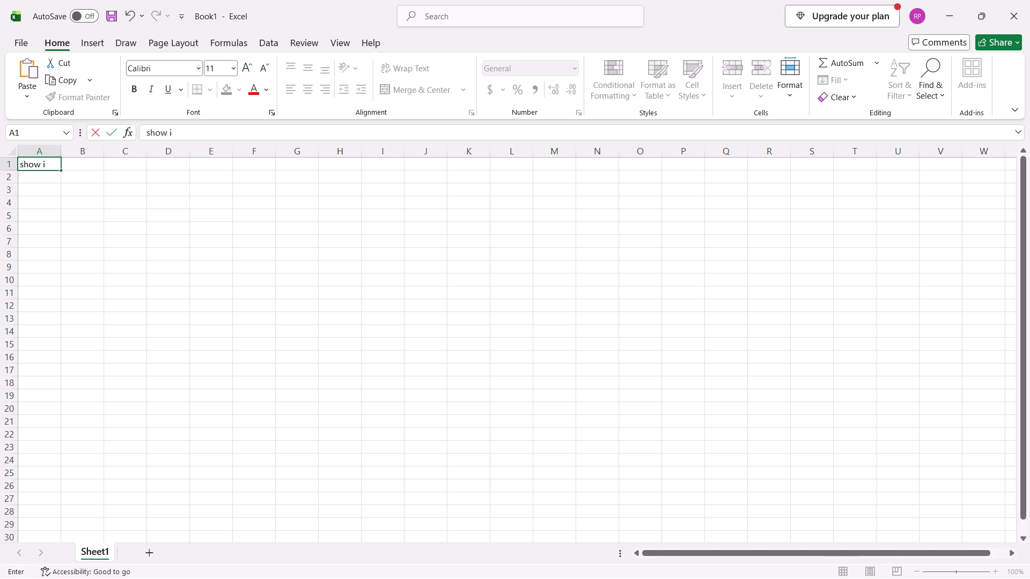
key(Right)
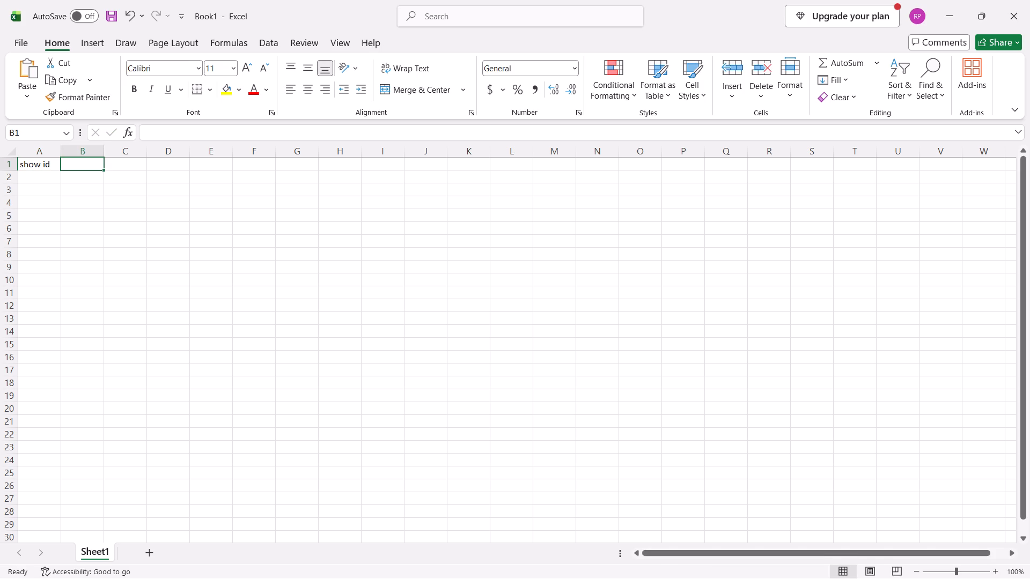
text(field)
key(space)
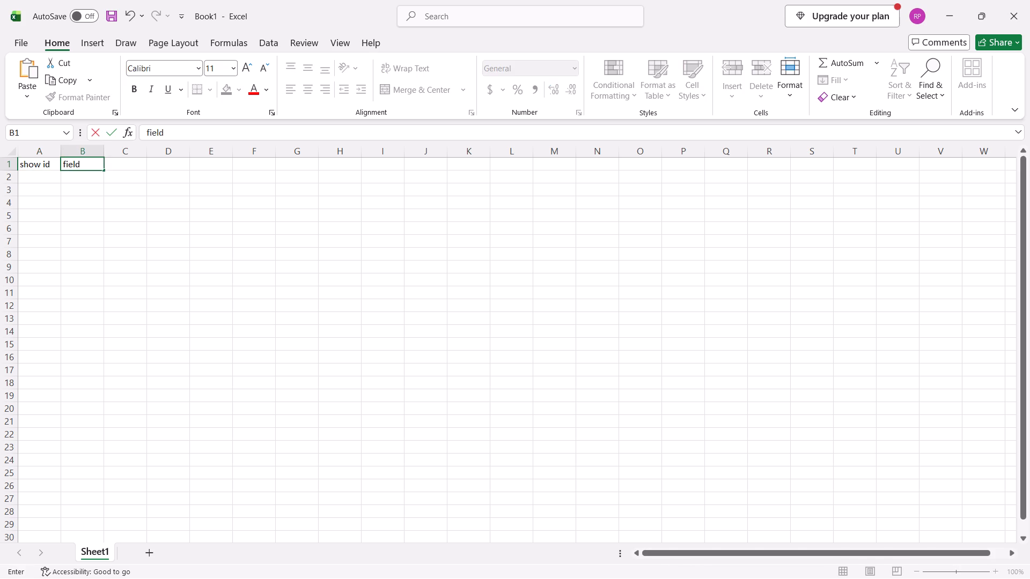
text(id)
key(Right)
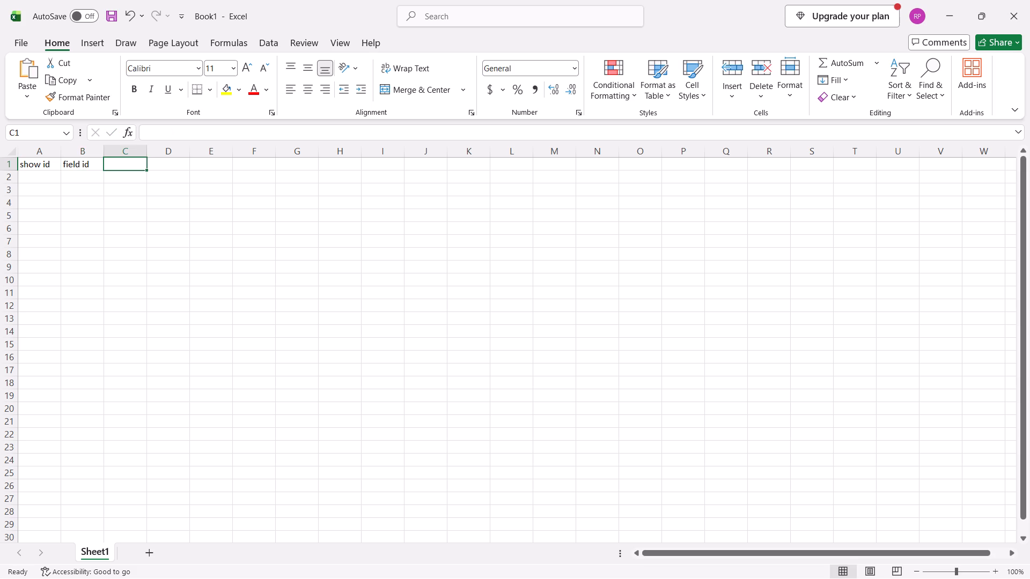
text(desc)
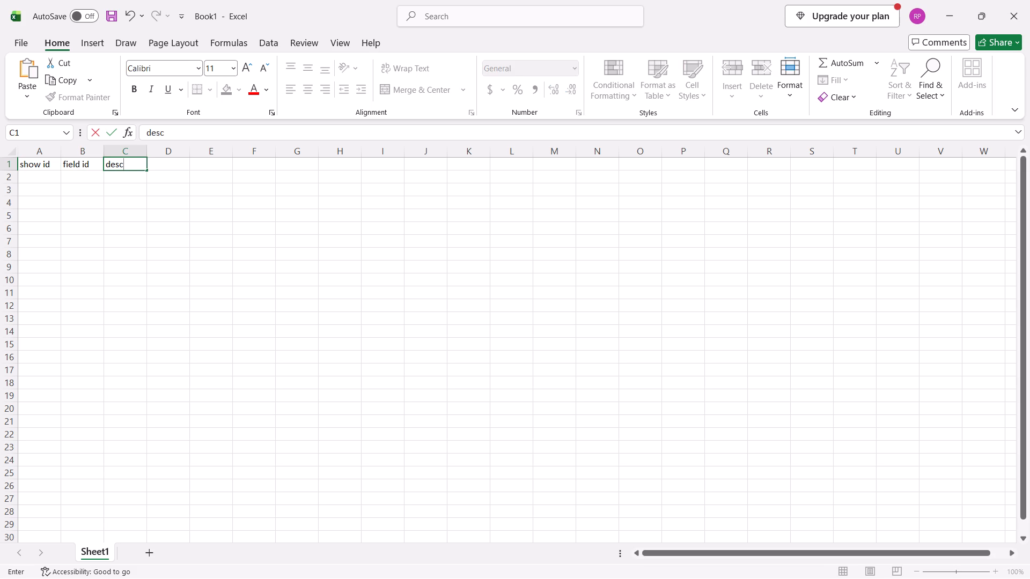
text(rip)
text(tion)
key(Right)
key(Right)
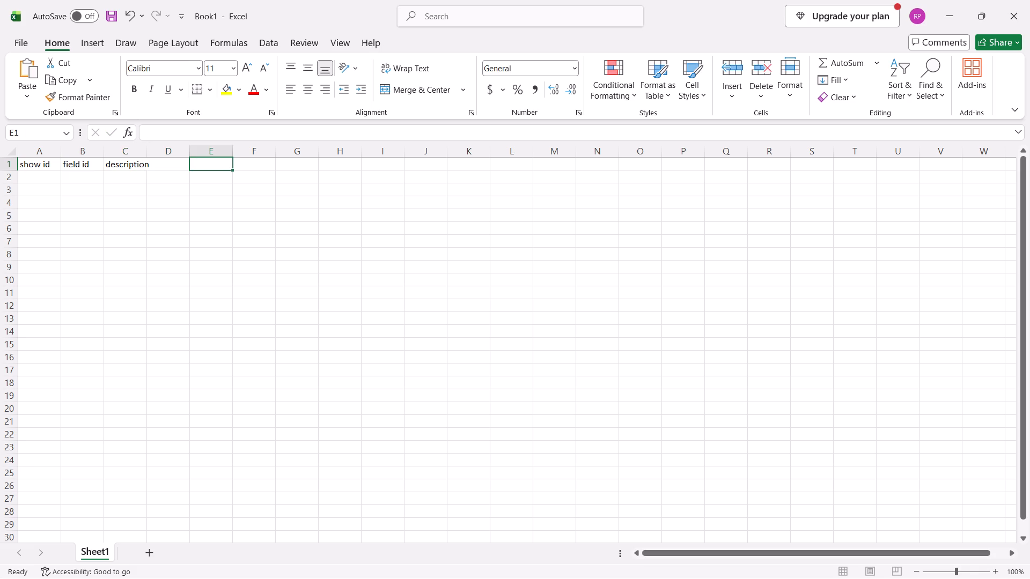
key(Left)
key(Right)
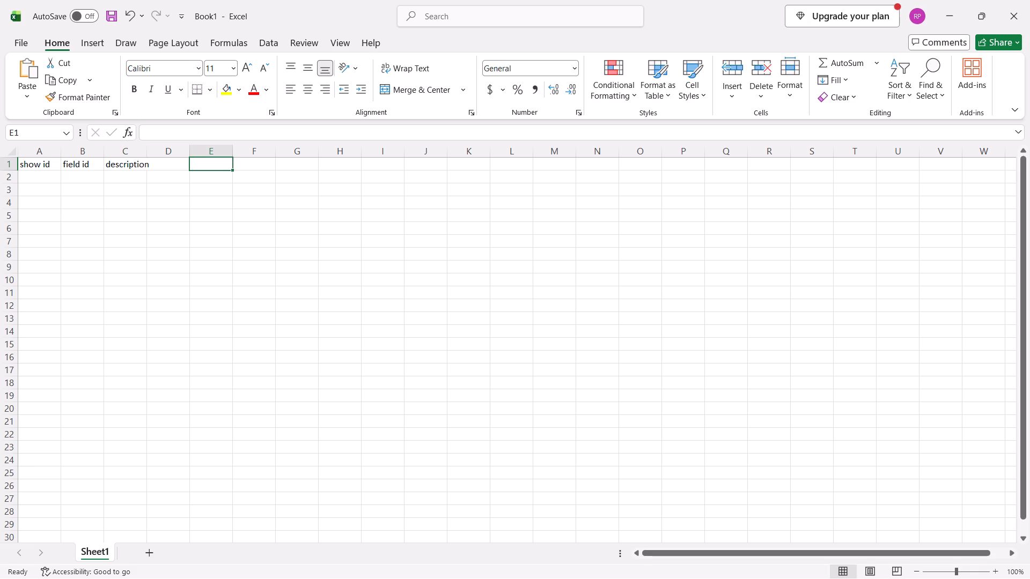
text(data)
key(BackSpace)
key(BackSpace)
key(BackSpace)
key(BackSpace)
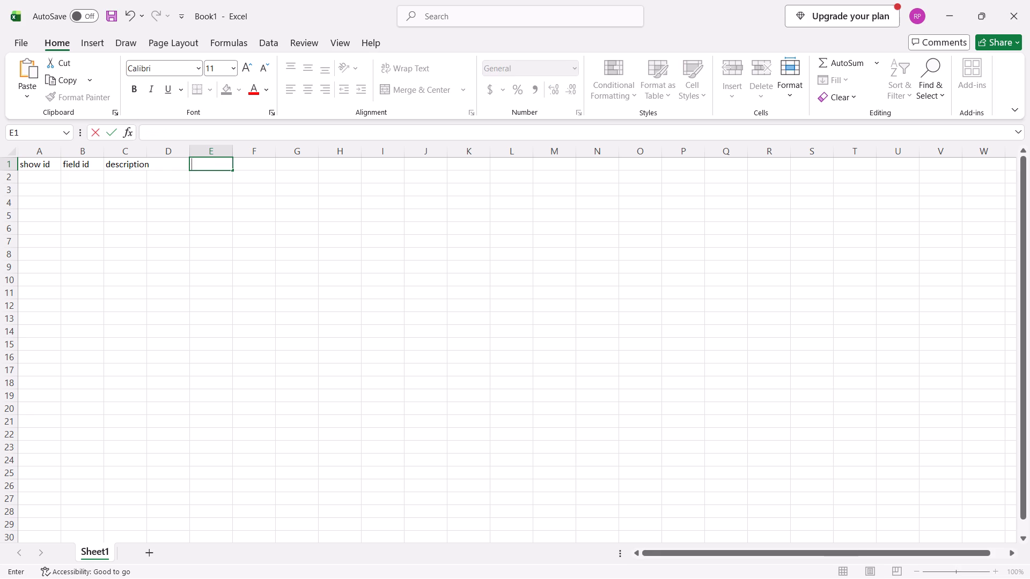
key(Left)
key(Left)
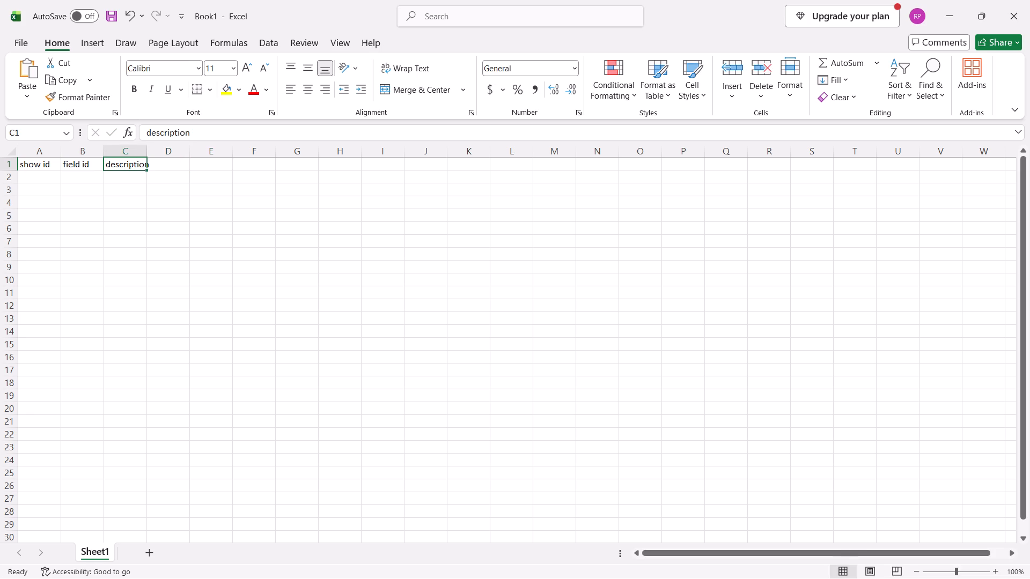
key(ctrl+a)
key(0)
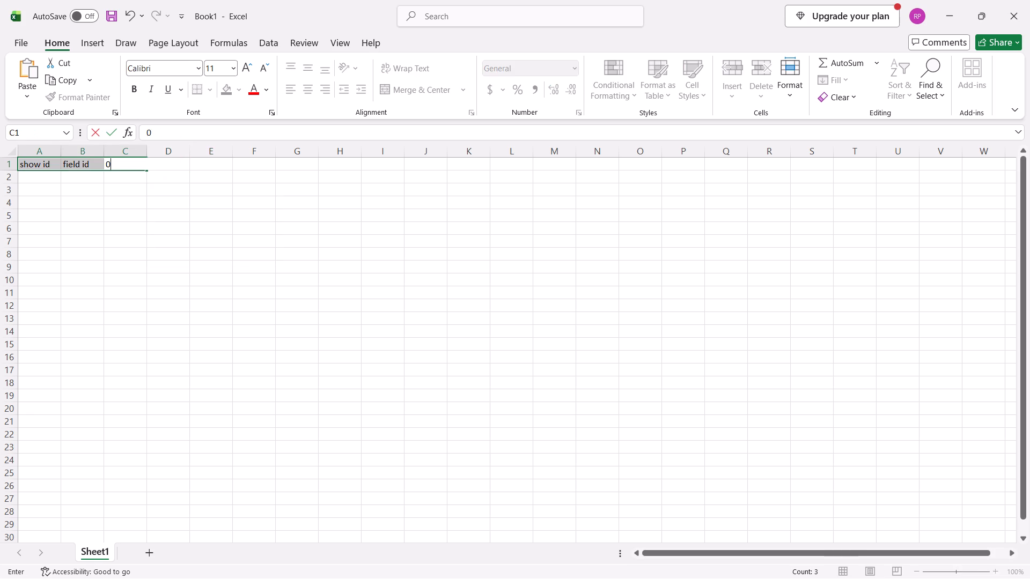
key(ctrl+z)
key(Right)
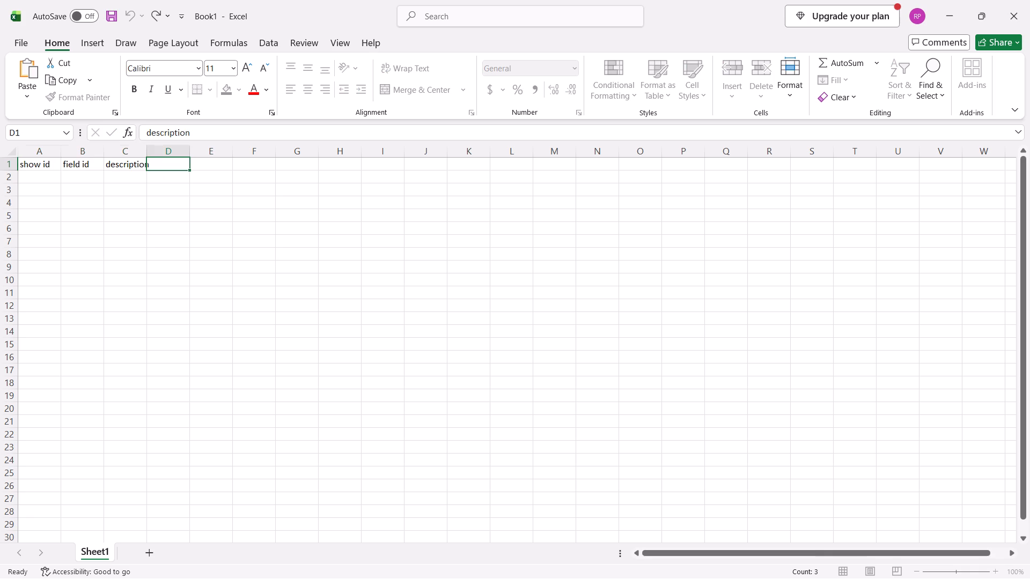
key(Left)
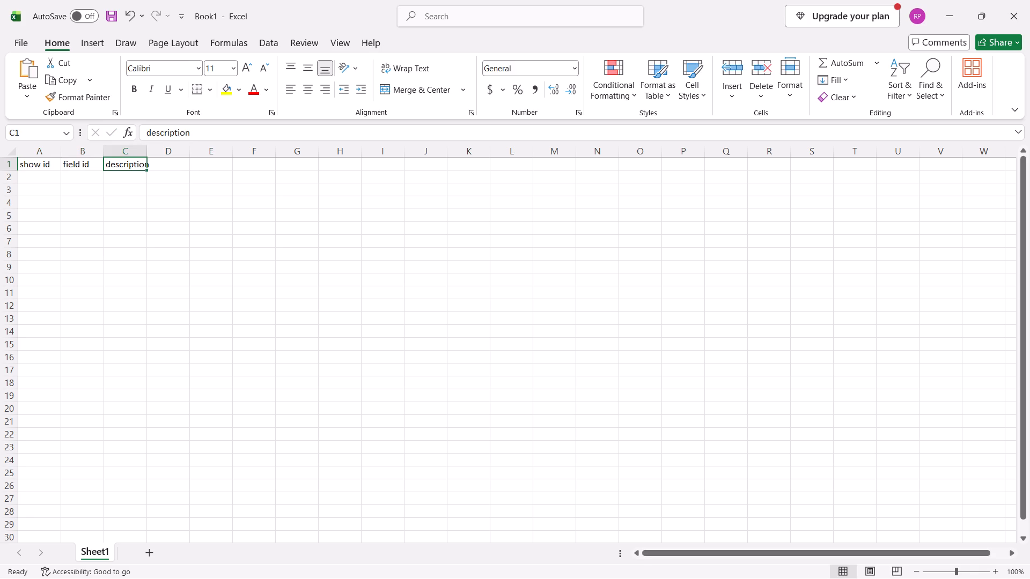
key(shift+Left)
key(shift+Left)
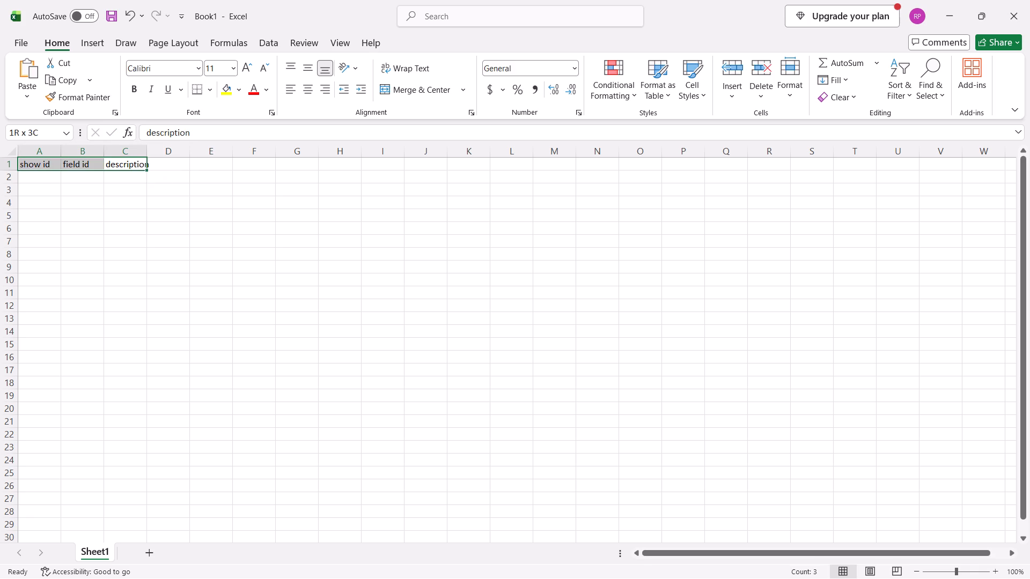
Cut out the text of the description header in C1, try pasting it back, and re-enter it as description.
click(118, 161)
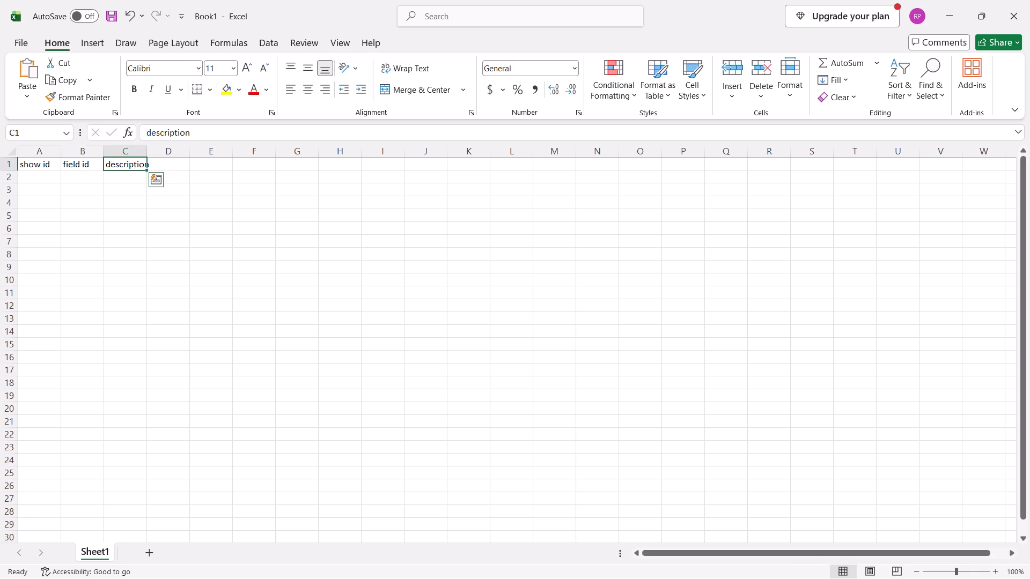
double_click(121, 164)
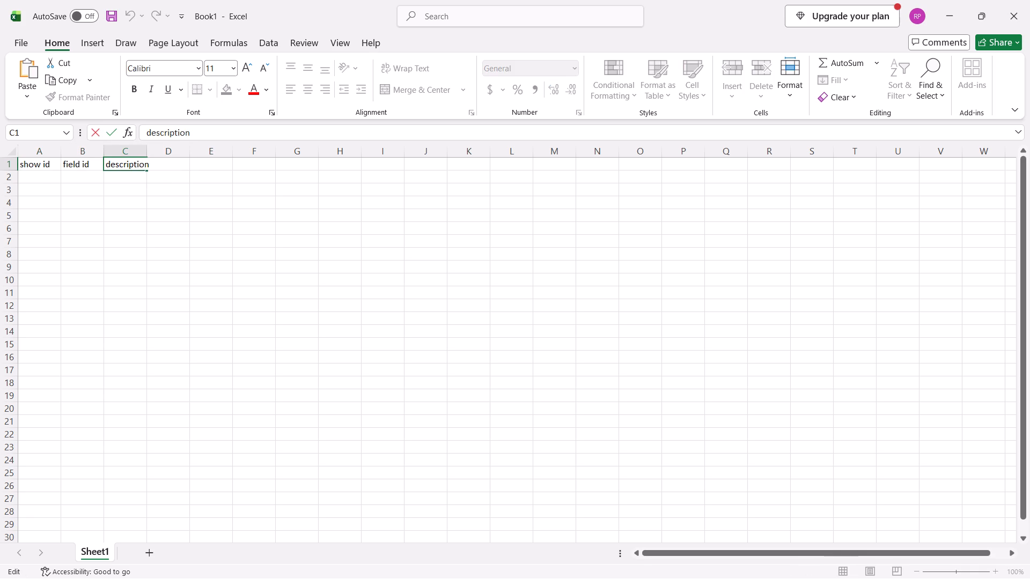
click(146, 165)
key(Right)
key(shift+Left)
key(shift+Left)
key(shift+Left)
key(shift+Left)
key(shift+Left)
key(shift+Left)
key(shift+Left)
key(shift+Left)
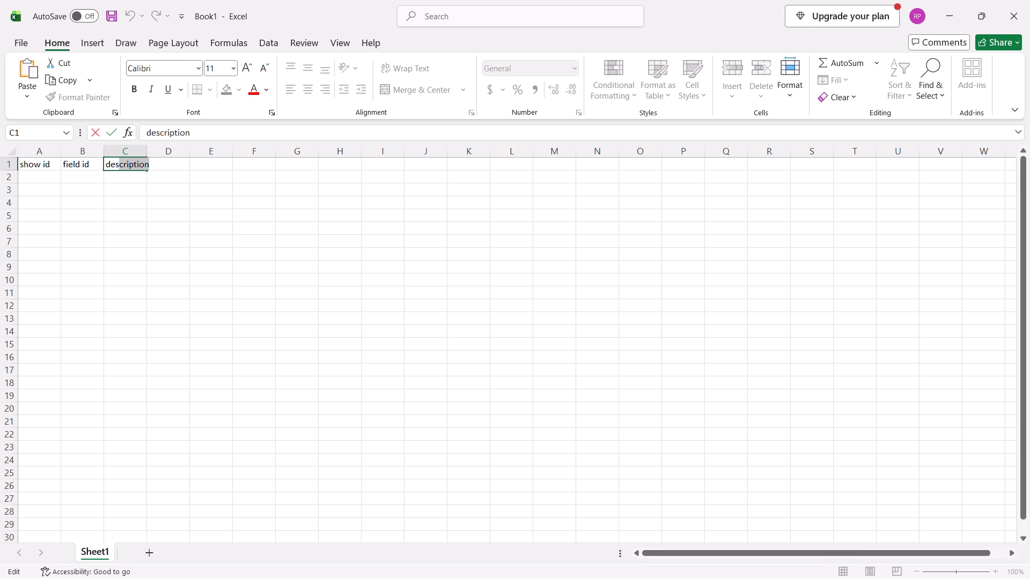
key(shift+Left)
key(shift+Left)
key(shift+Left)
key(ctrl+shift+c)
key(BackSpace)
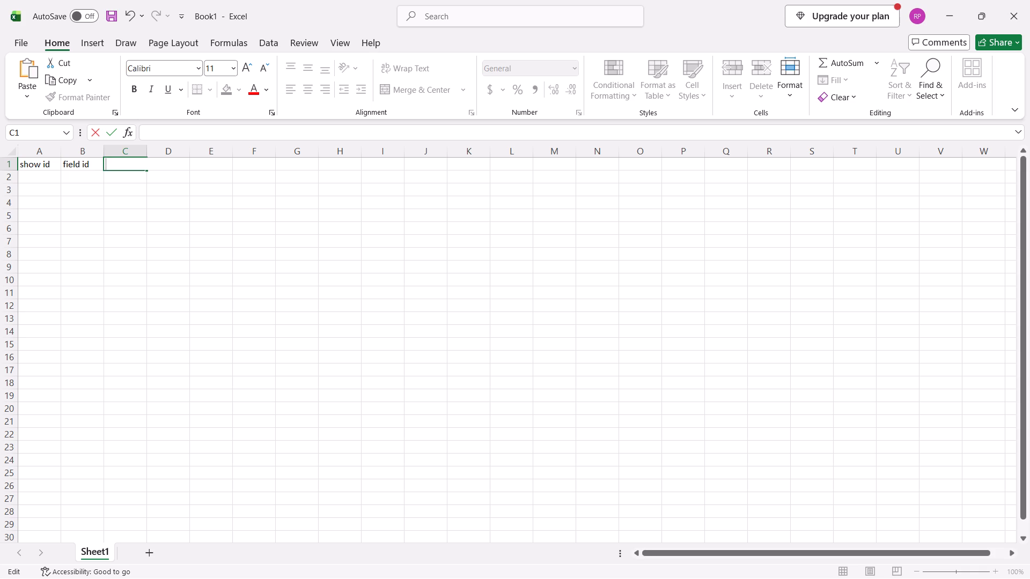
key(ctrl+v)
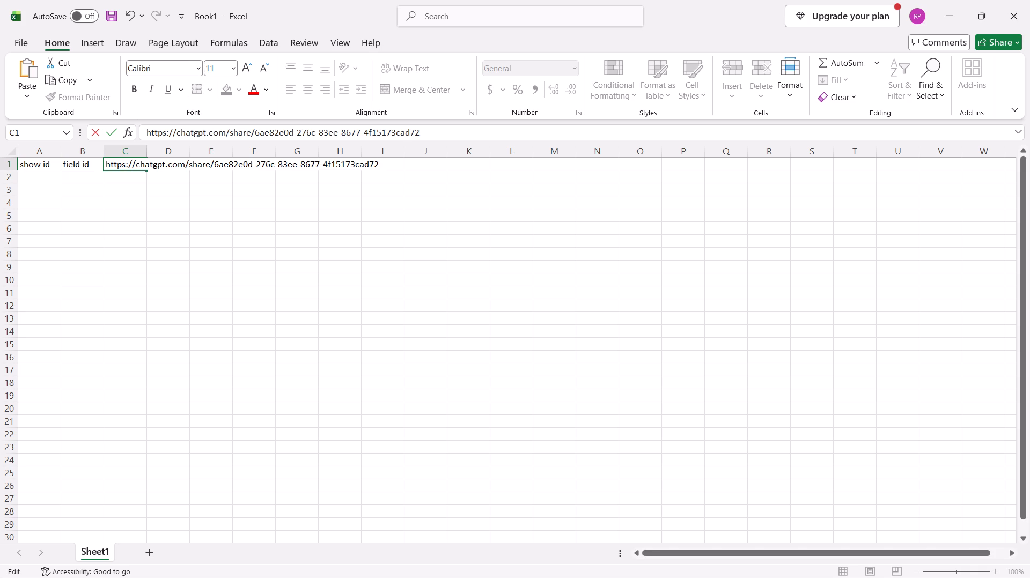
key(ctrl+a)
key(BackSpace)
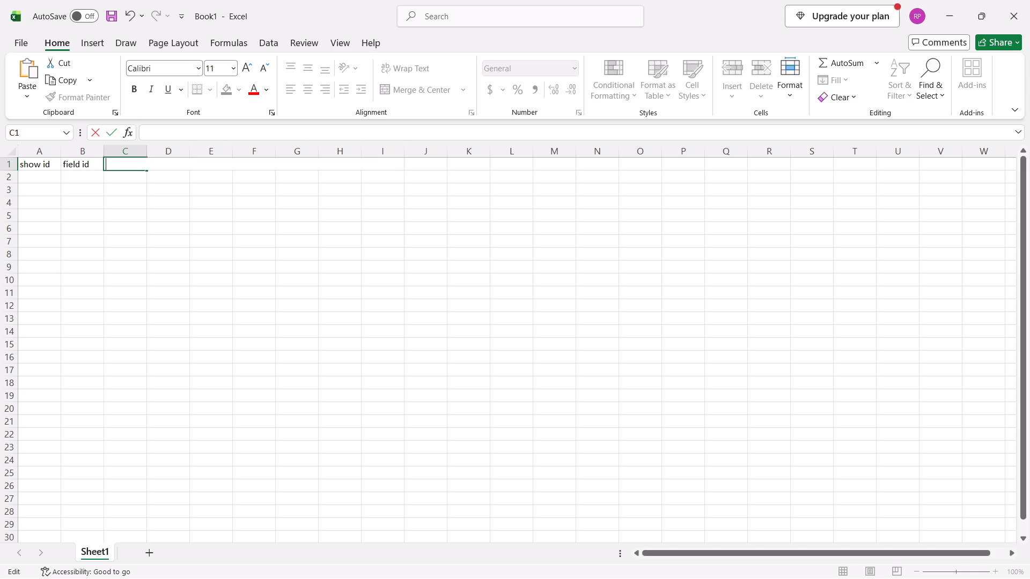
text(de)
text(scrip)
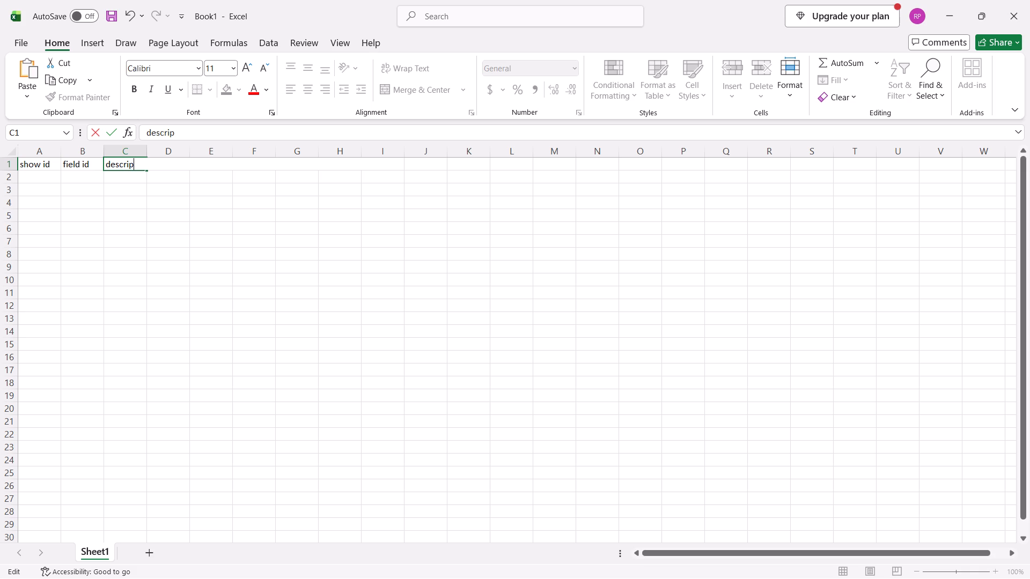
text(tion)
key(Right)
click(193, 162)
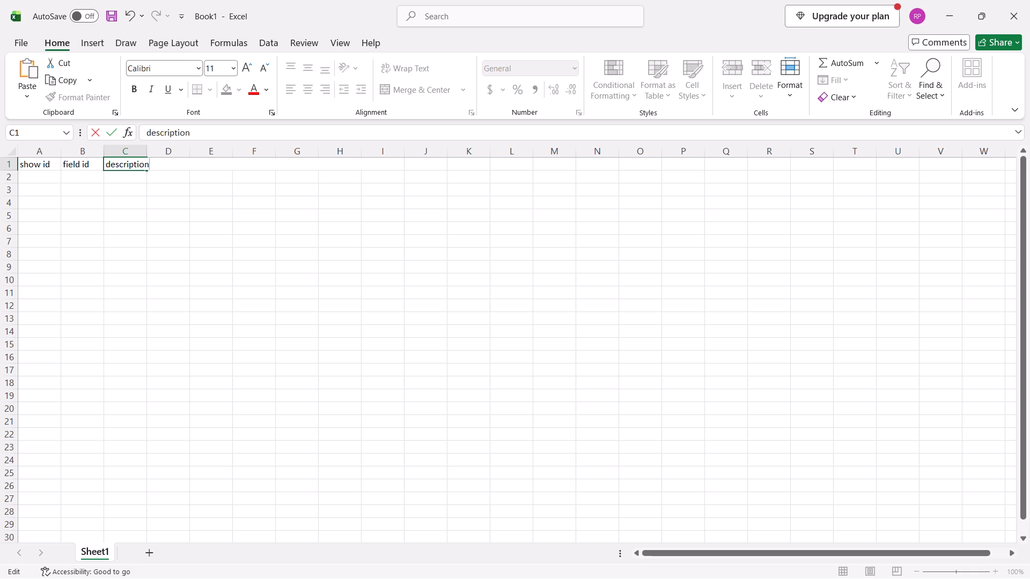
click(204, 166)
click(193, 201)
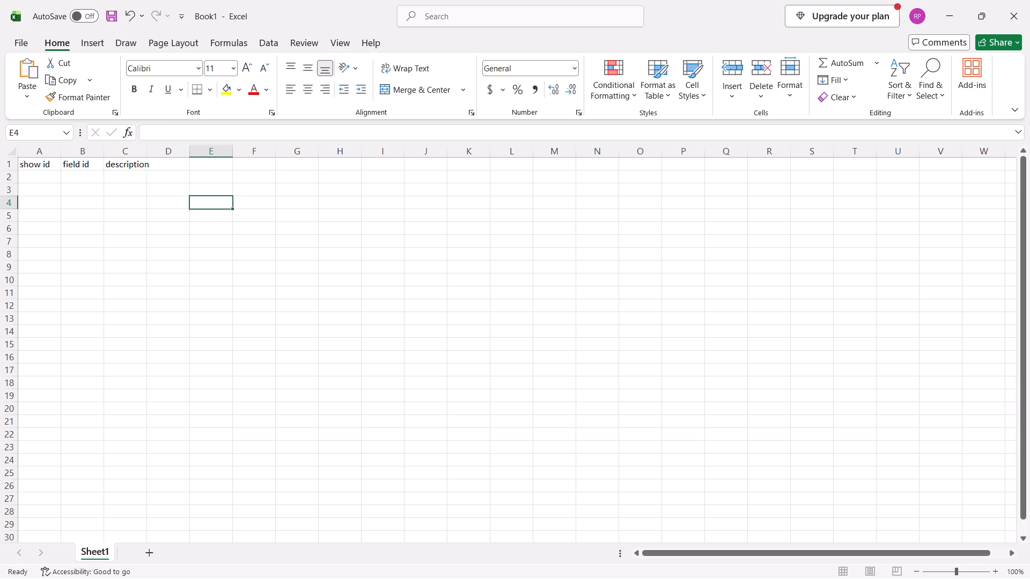
Enter the column header dimension in cell D1 of Sheet1.
click(193, 166)
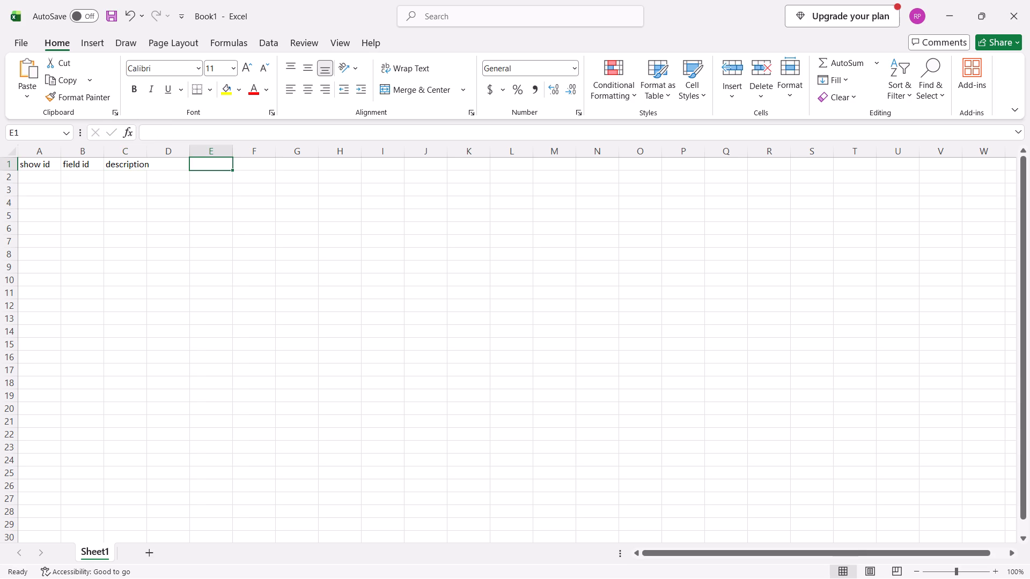
click(176, 166)
text(dim)
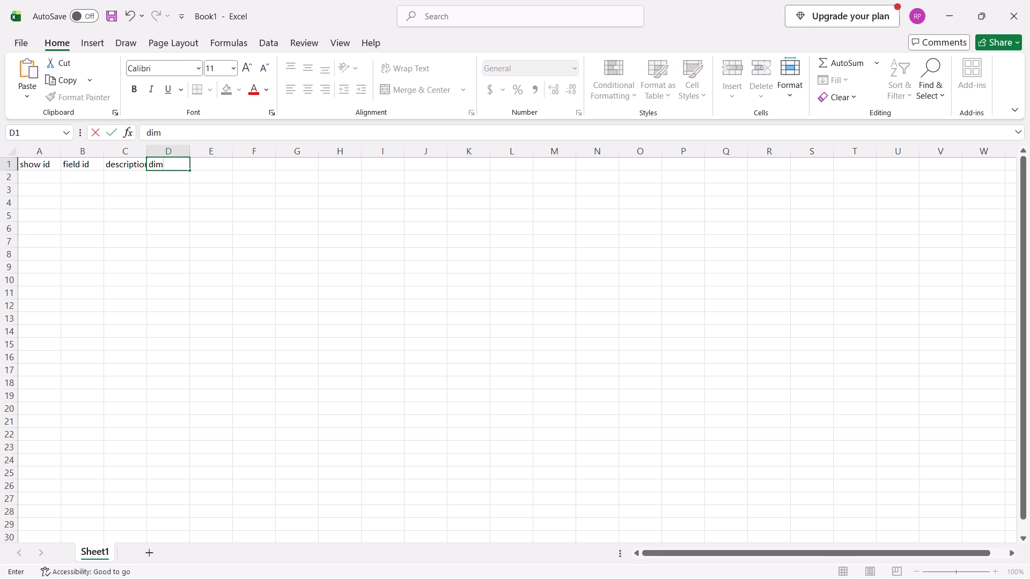
text(ension)
key(Right)
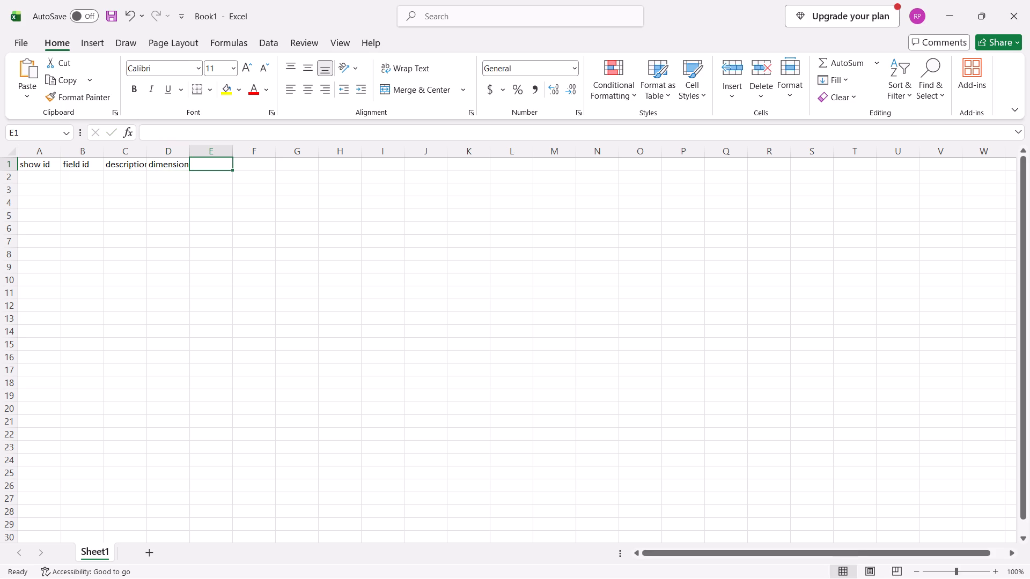
Enter the column header role_in_analysis in cell E1.
text(role)
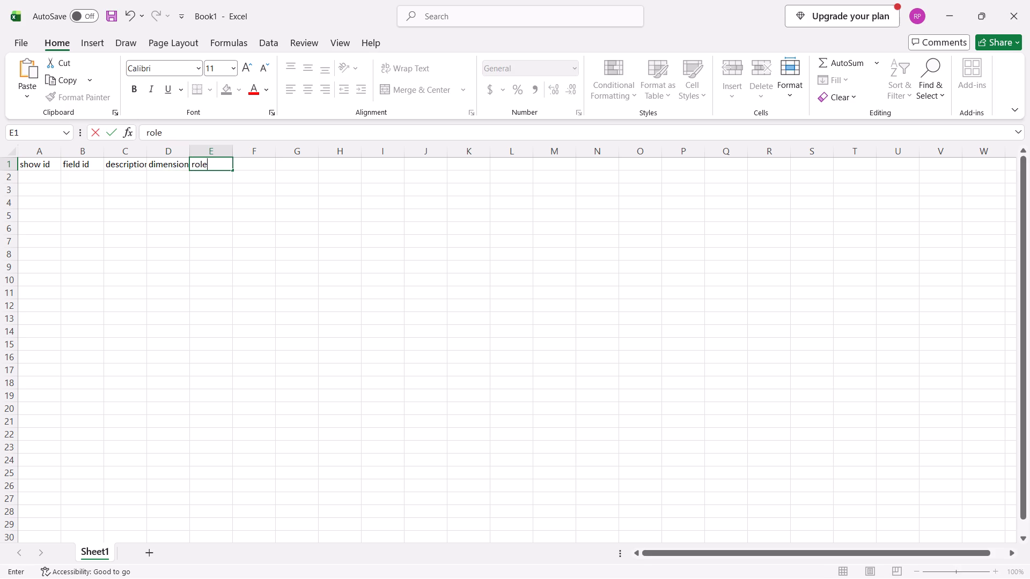
key(shift+underscore)
text(in)
key(shift+underscore)
text(ana)
text(ltys)
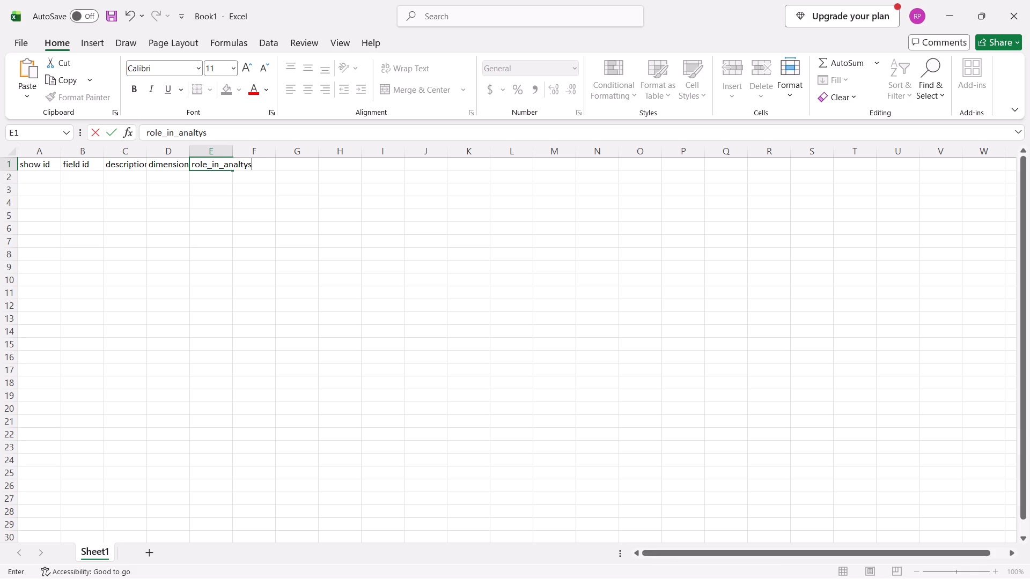
key(BackSpace)
key(s)
key(BackSpace)
key(BackSpace)
key(BackSpace)
text(ysis)
Insert a new column before the show id column and enter data_type as its header in A1.
click(39, 156)
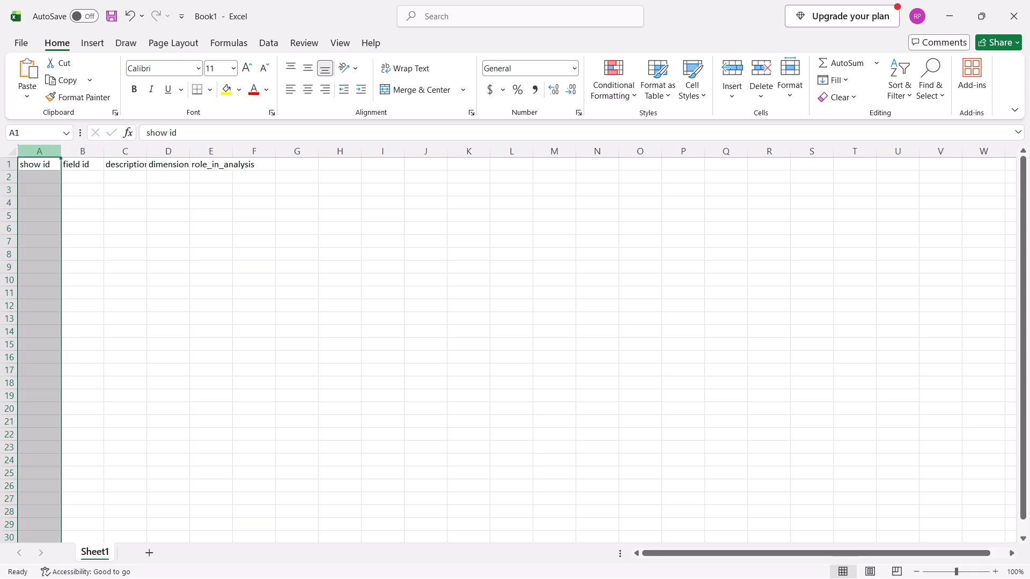
right_click(40, 153)
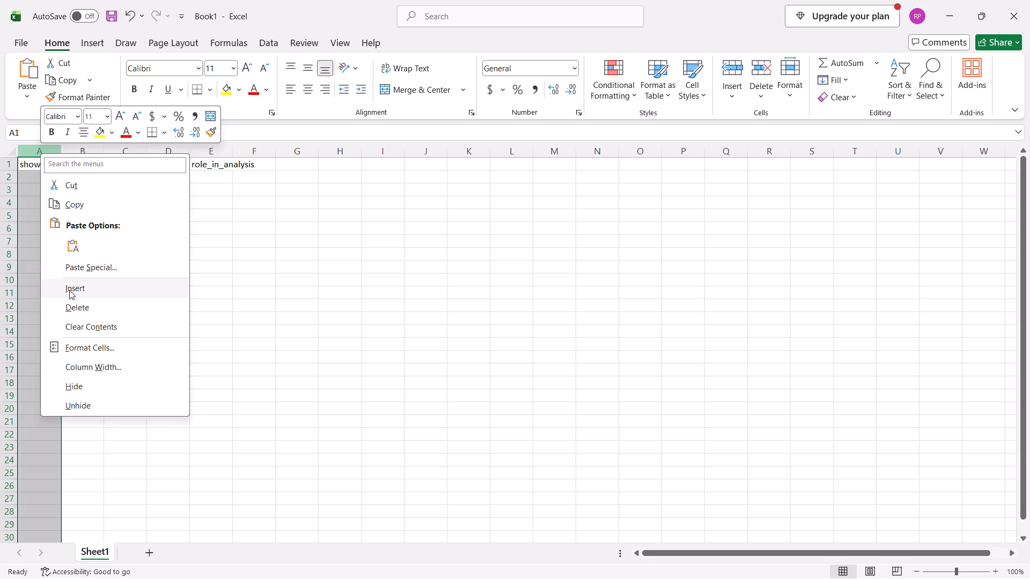
click(69, 290)
click(33, 162)
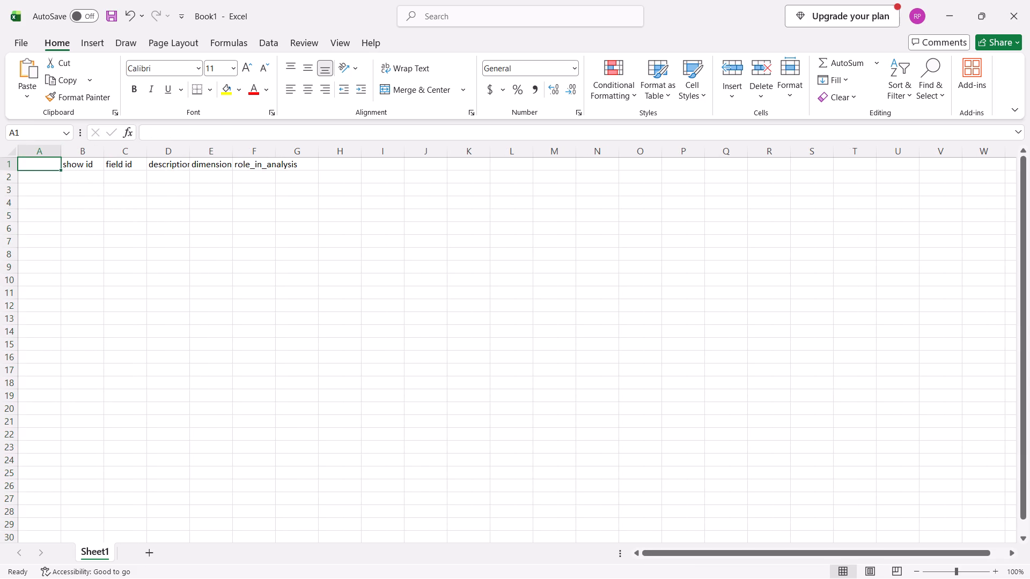
text(data)
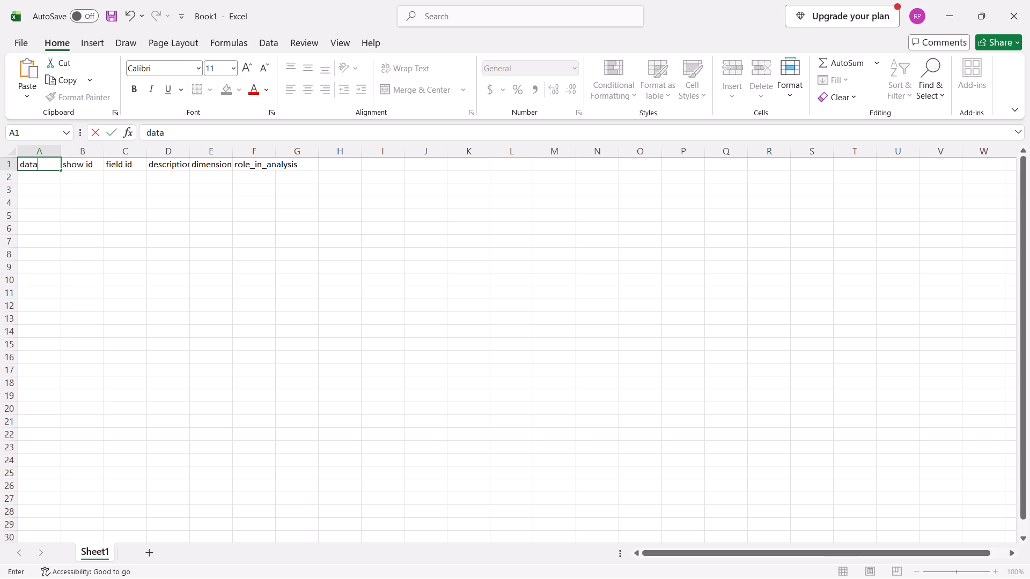
text(_type)
click(70, 166)
click(129, 218)
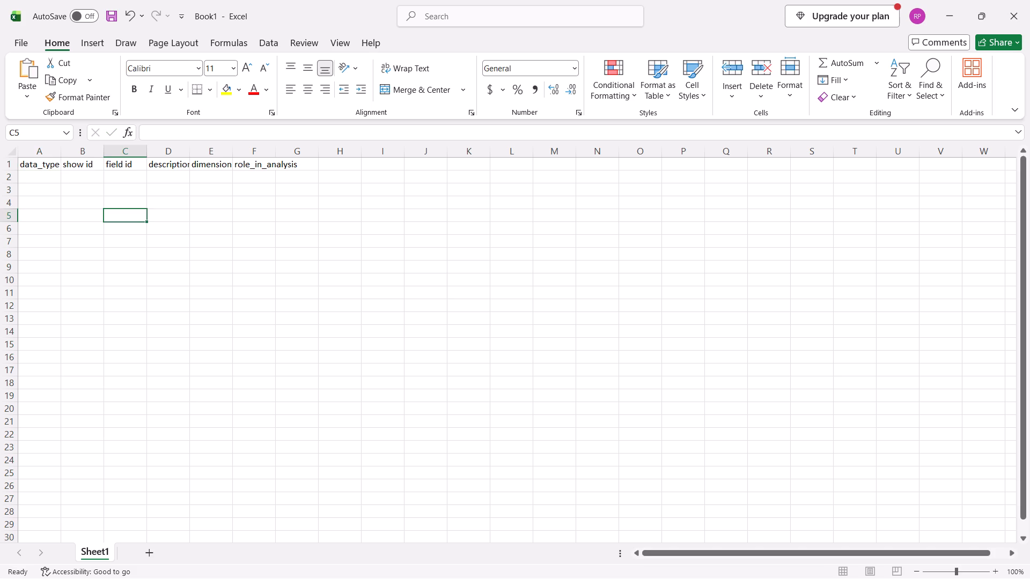
Widen columns A to F so that every header from data_type to role_in_analysis fits in its own column.
drag(61, 152, 99, 146)
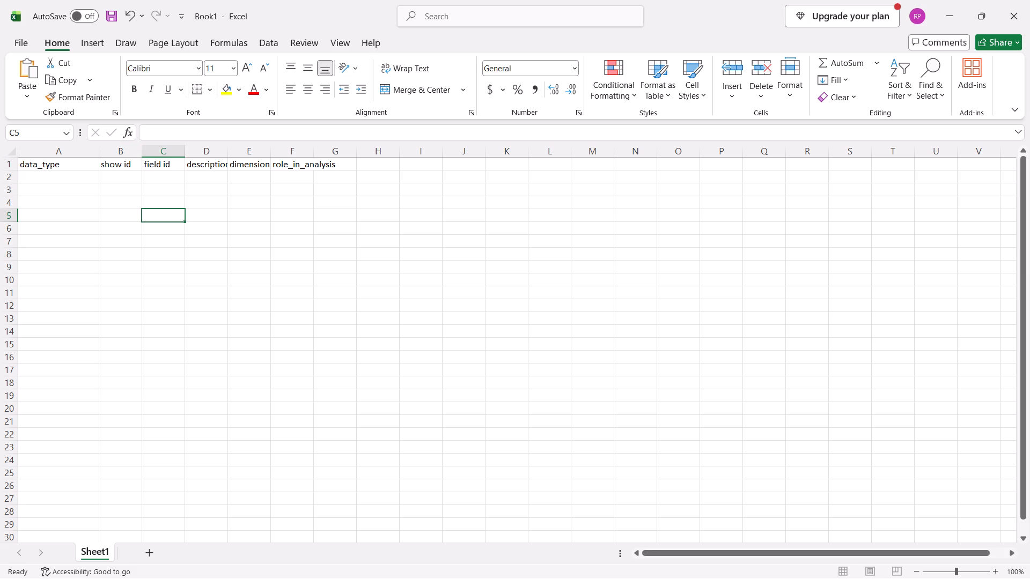
drag(143, 152, 165, 157)
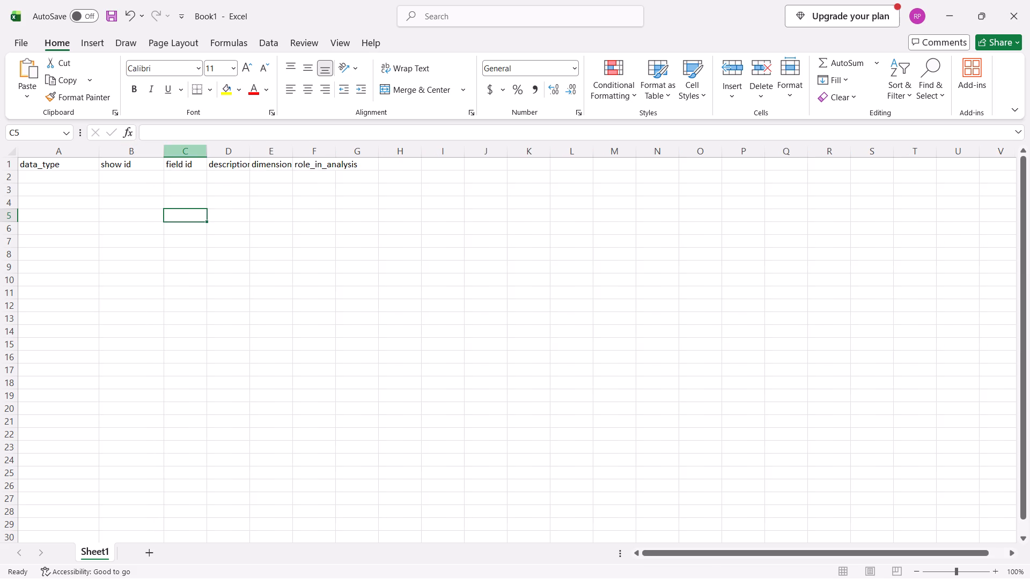
drag(204, 154, 222, 153)
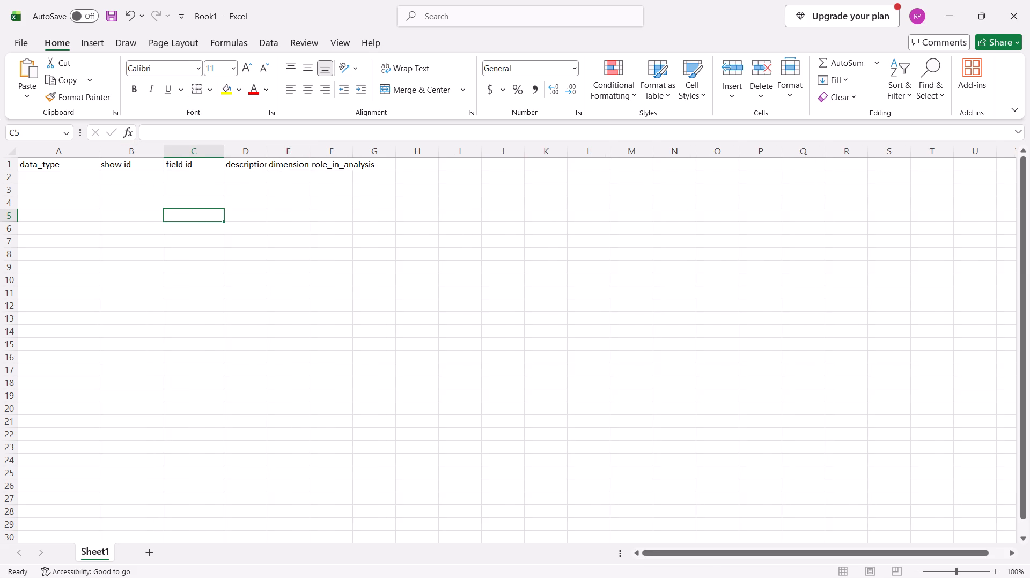
drag(268, 153, 298, 151)
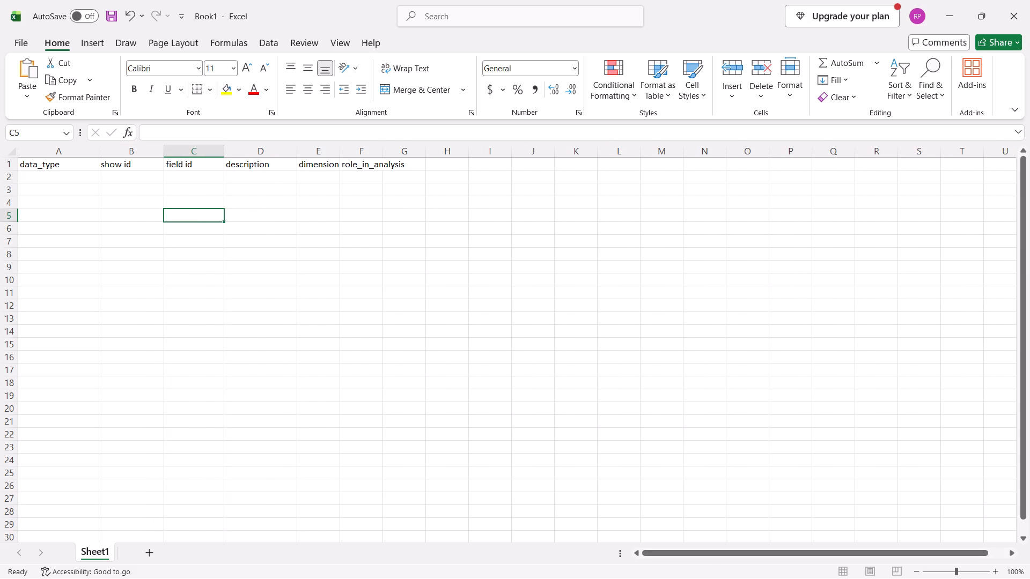
drag(341, 154, 374, 154)
drag(414, 151, 447, 151)
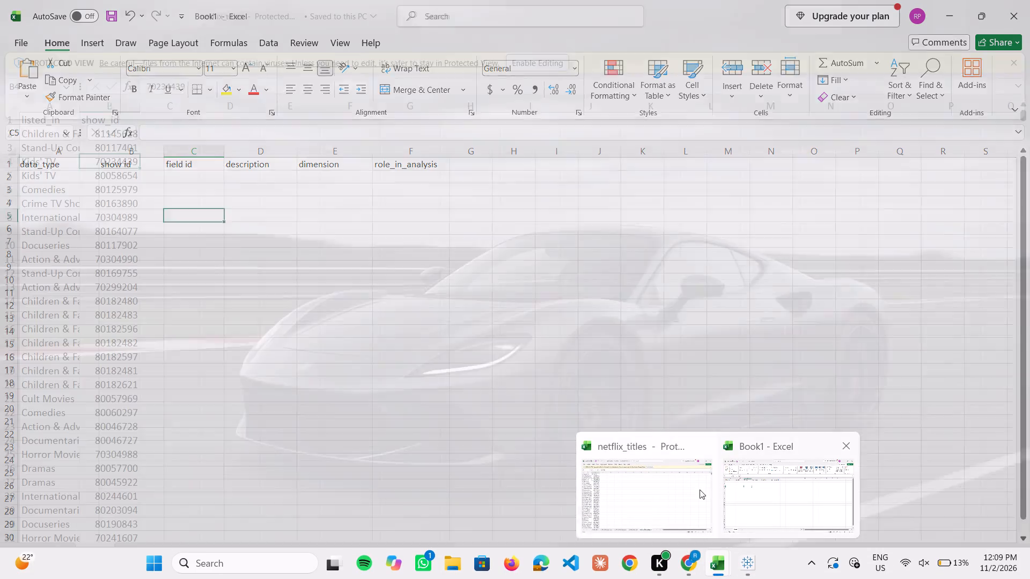
Examine the columns of the countries, directors and netflix_titles sheets in the netflix_titles workbook, and return to Book1.
click(644, 496)
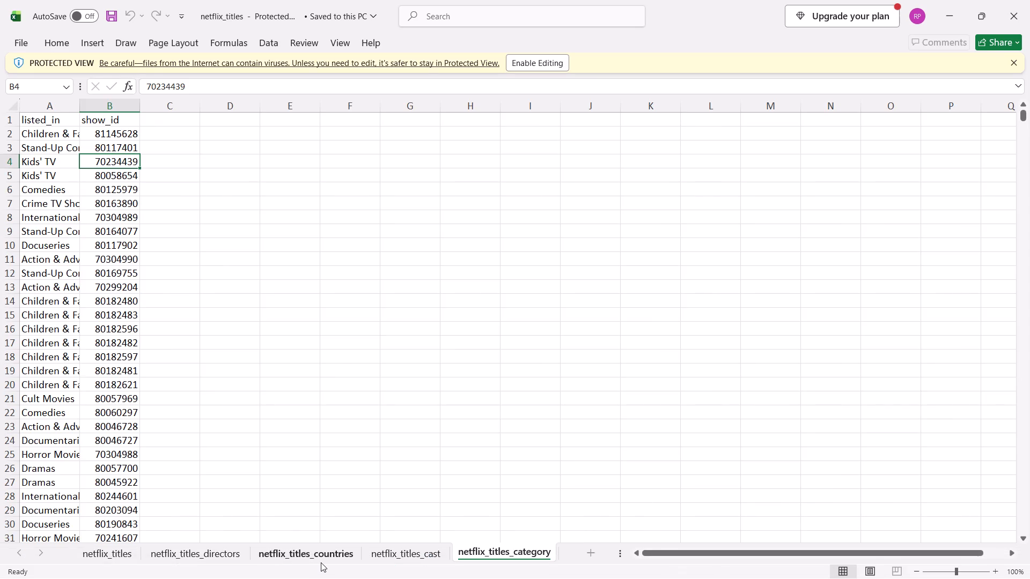
click(325, 558)
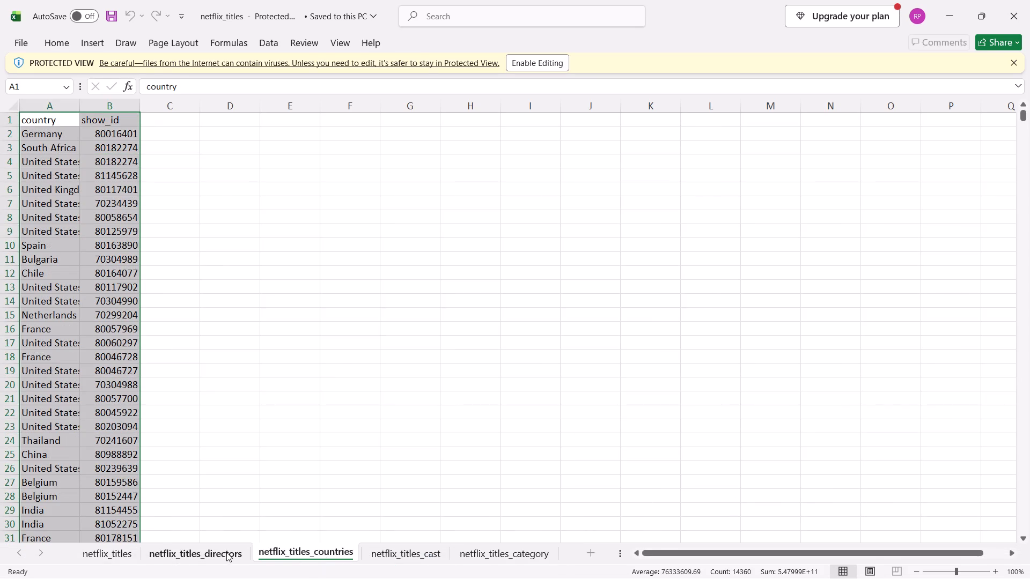
click(226, 552)
click(123, 557)
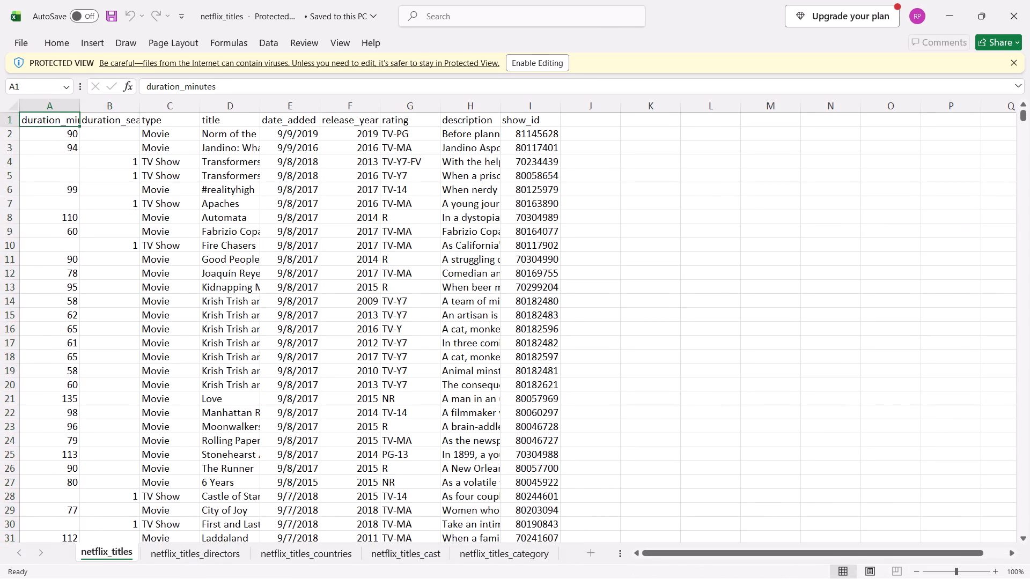
click(776, 494)
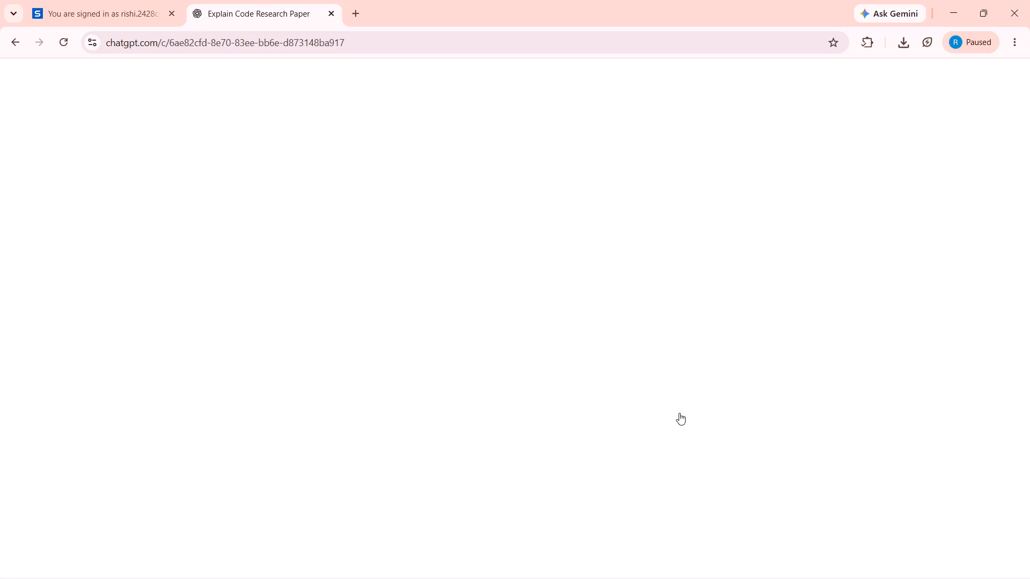
In Chrome, reopen the closed Tableau Public Sample Data tab.
key(ctrl+shift+t)
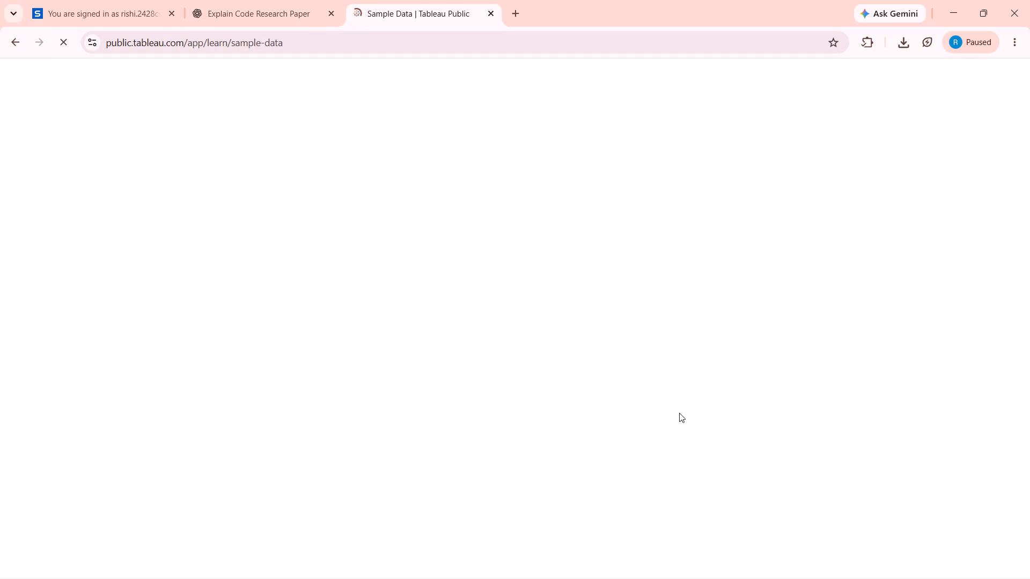
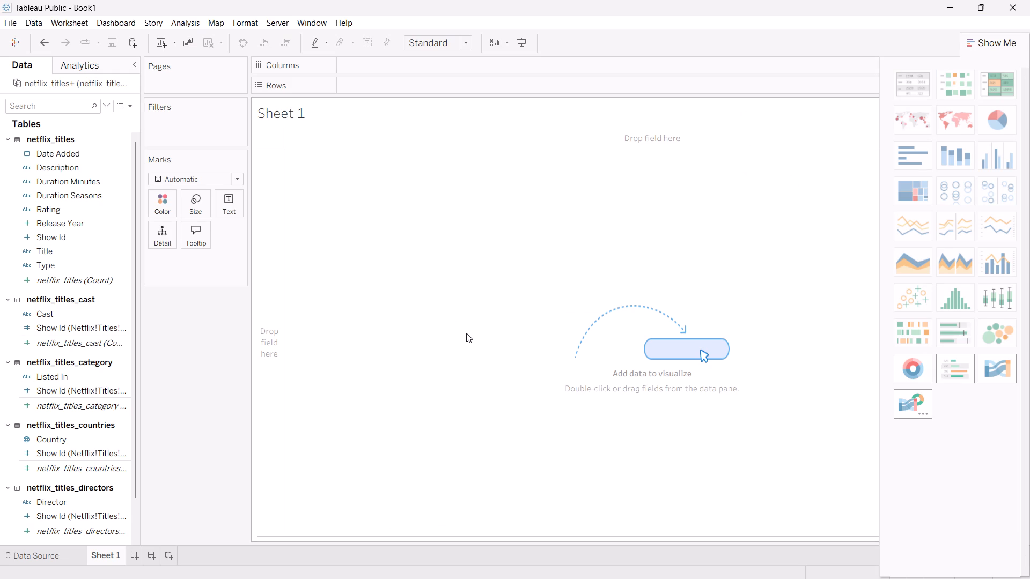
In Tableau Public, start a calculated field named "Content age" and review the available Netflix table fields for its formula.
click(184, 26)
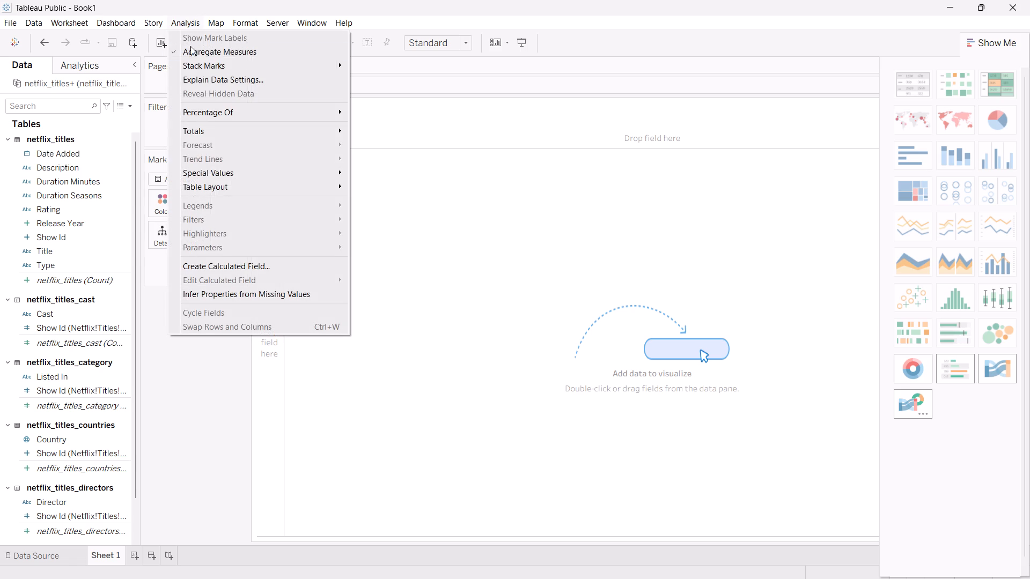
click(254, 265)
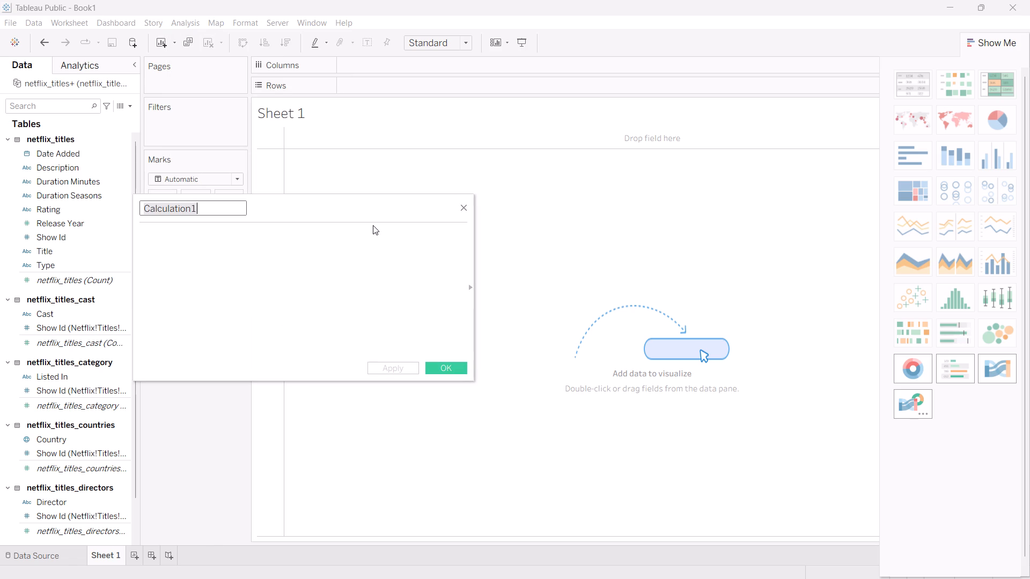
key(BackSpace)
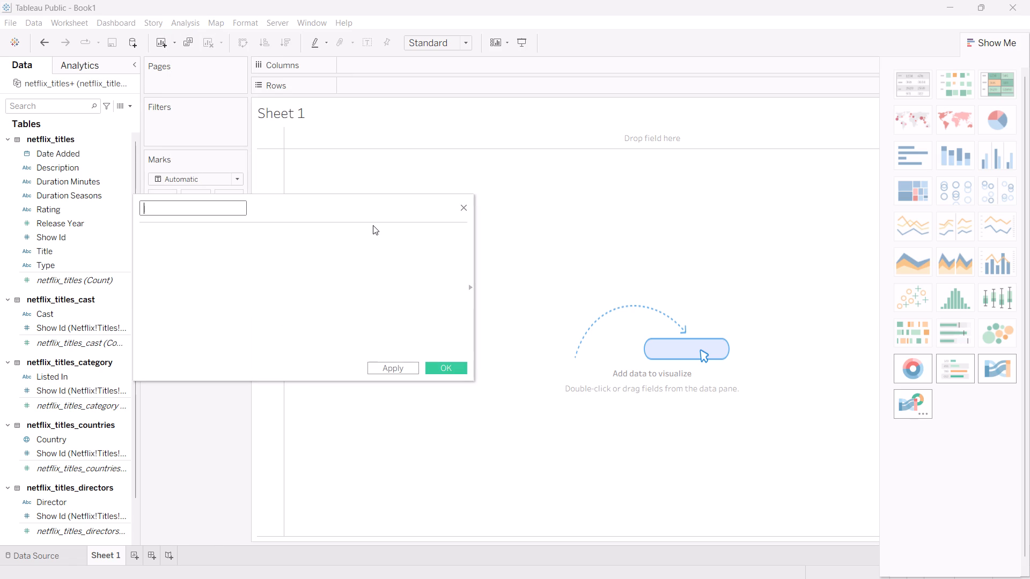
text(Con)
text(tent h)
key(BackSpace)
text(age)
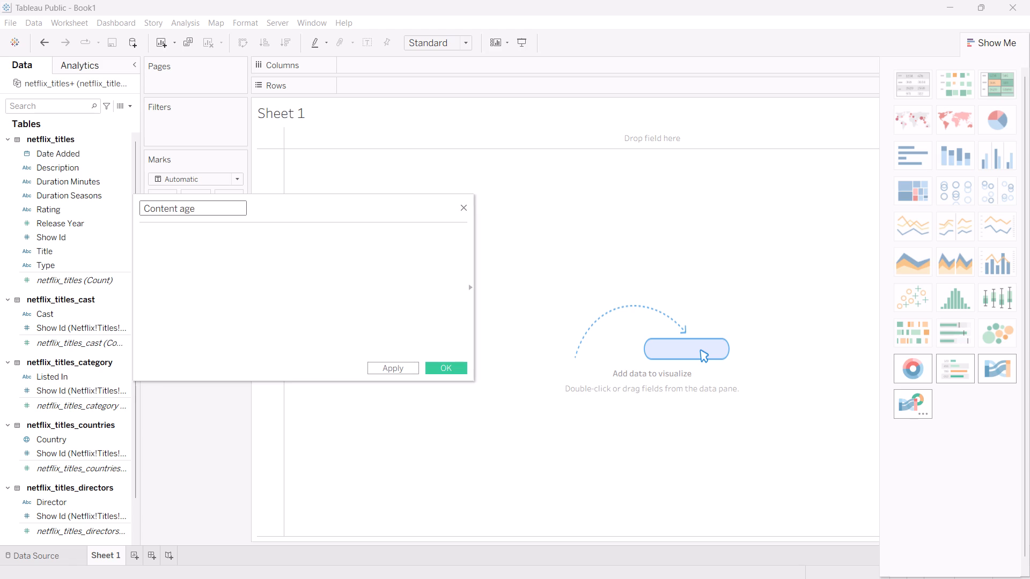
click(367, 245)
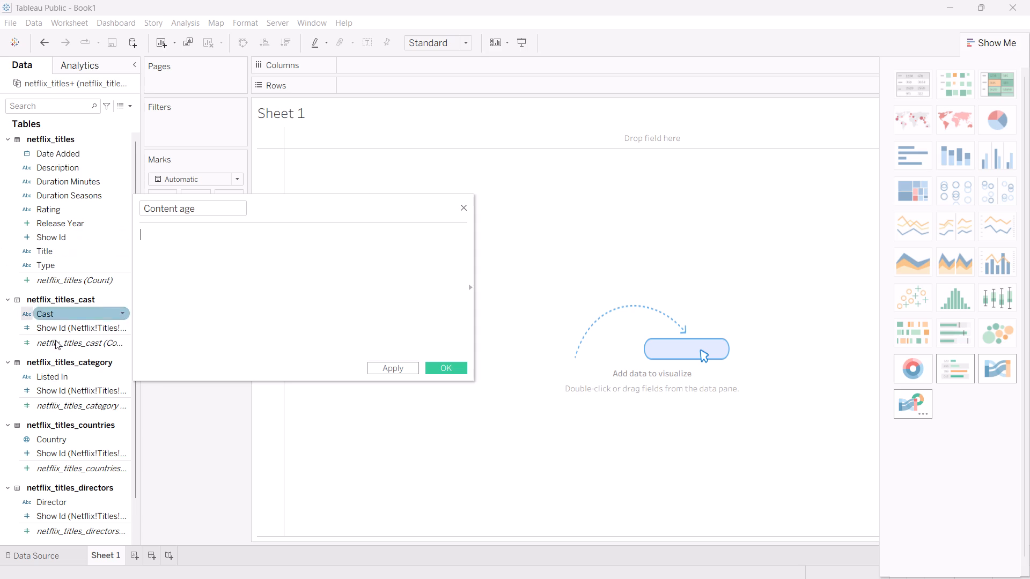
scroll(82, 463, down, 5)
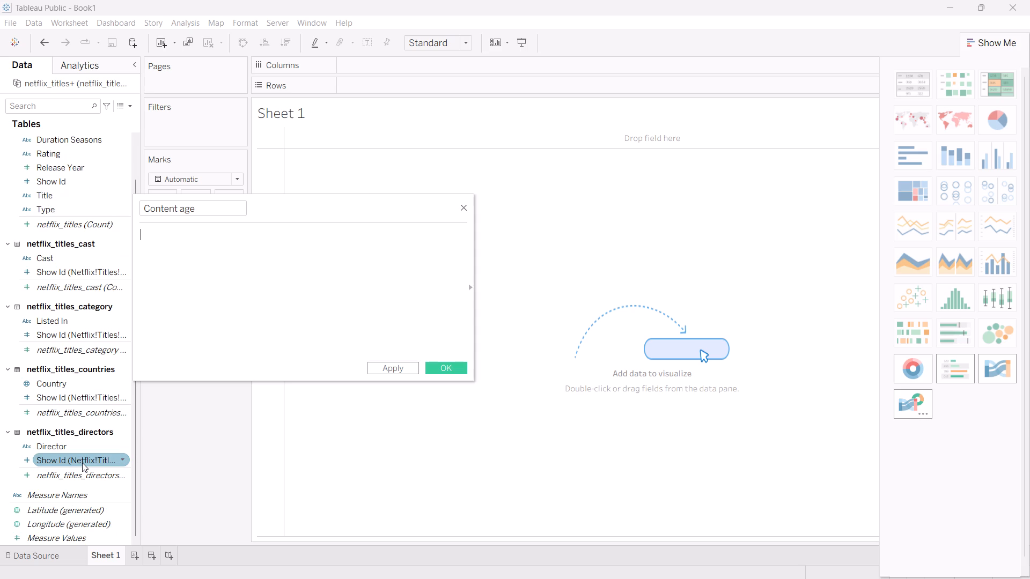
scroll(82, 463, up, 7)
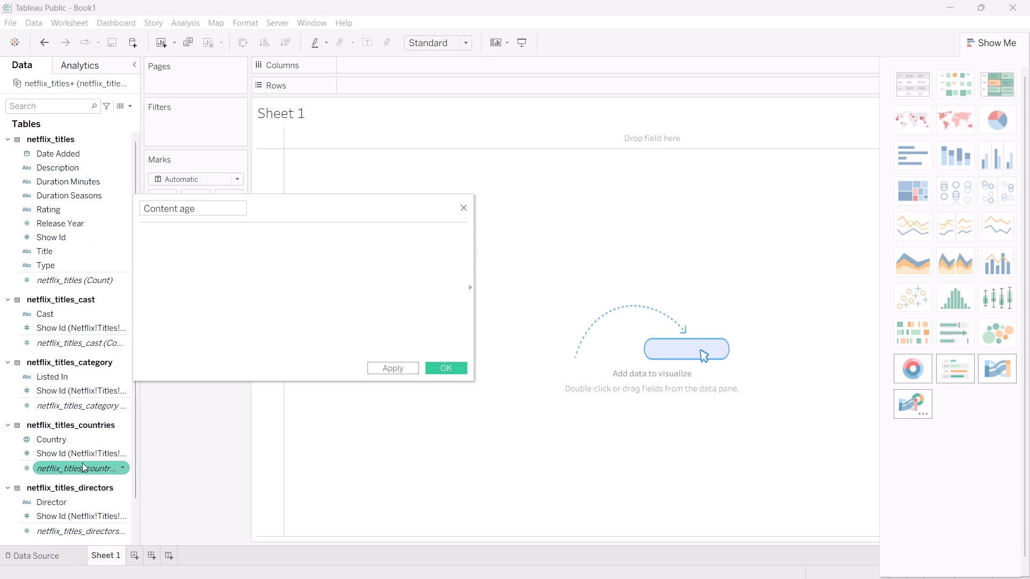
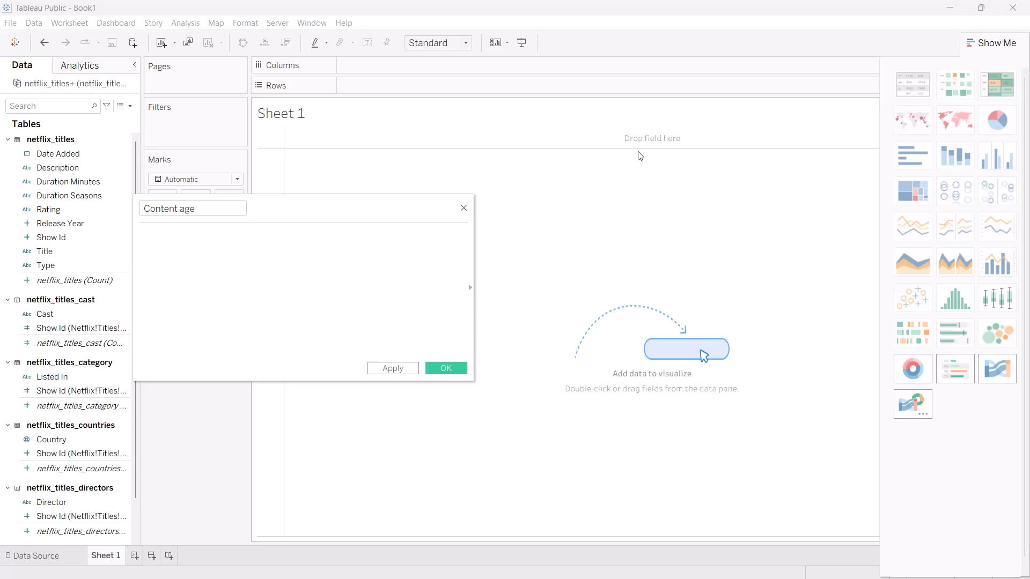
Save the "Content age" calculated field to the netflix_titles table with its formula left empty.
click(438, 367)
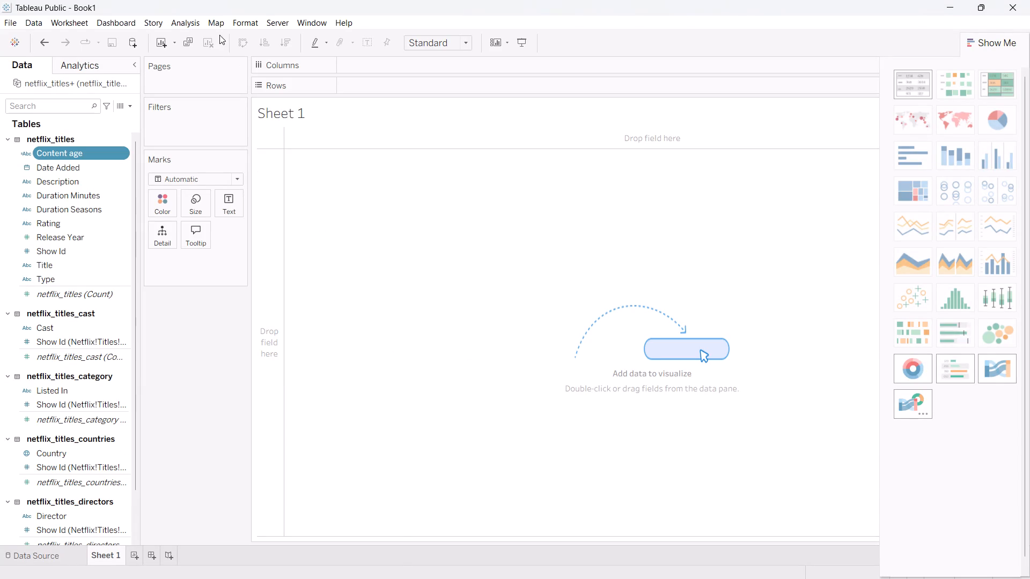
Start another new calculated field for the Netflix titles data source.
click(197, 21)
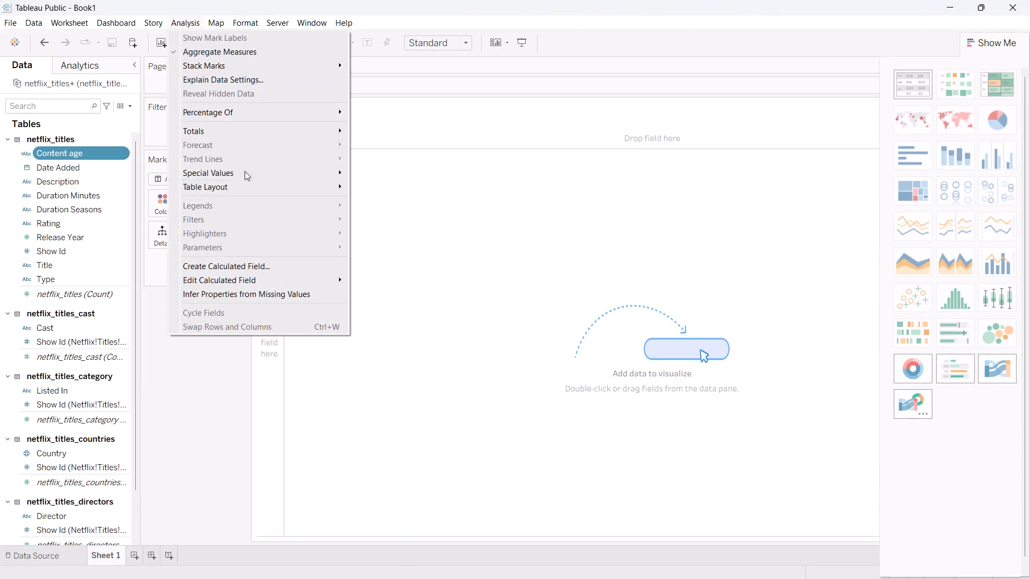
click(248, 266)
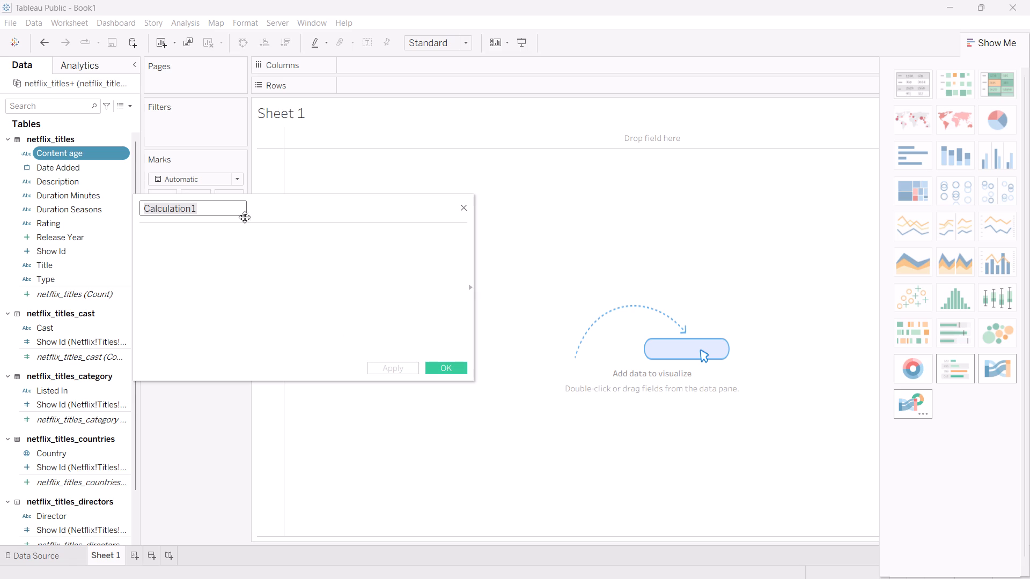
Name the new calculated field "Content Type Group" and make its empty formula area ready for entry.
key(BackSpace)
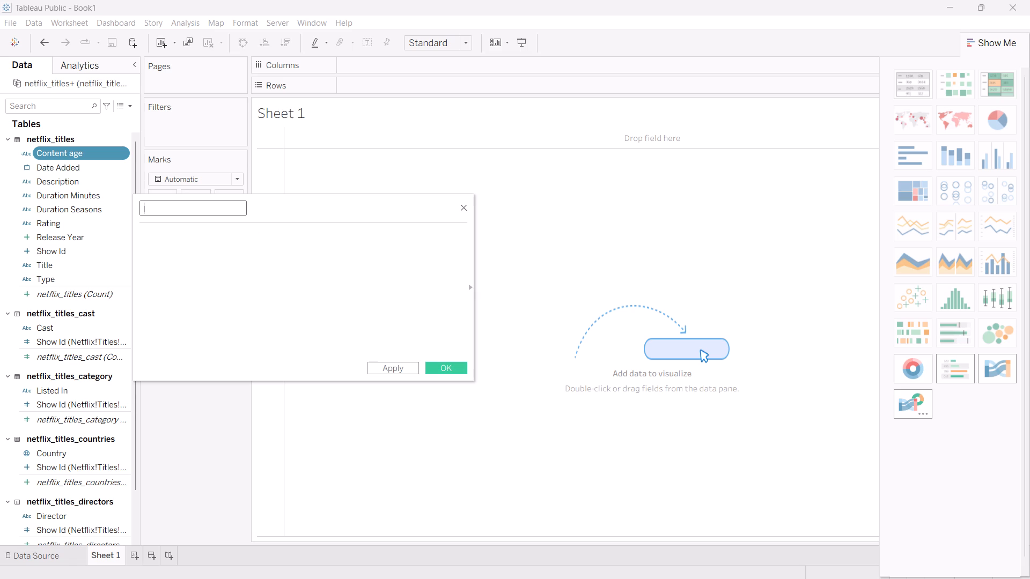
text(Content)
key(space)
text(ty)
key(BackSpace)
key(BackSpace)
text(Type group)
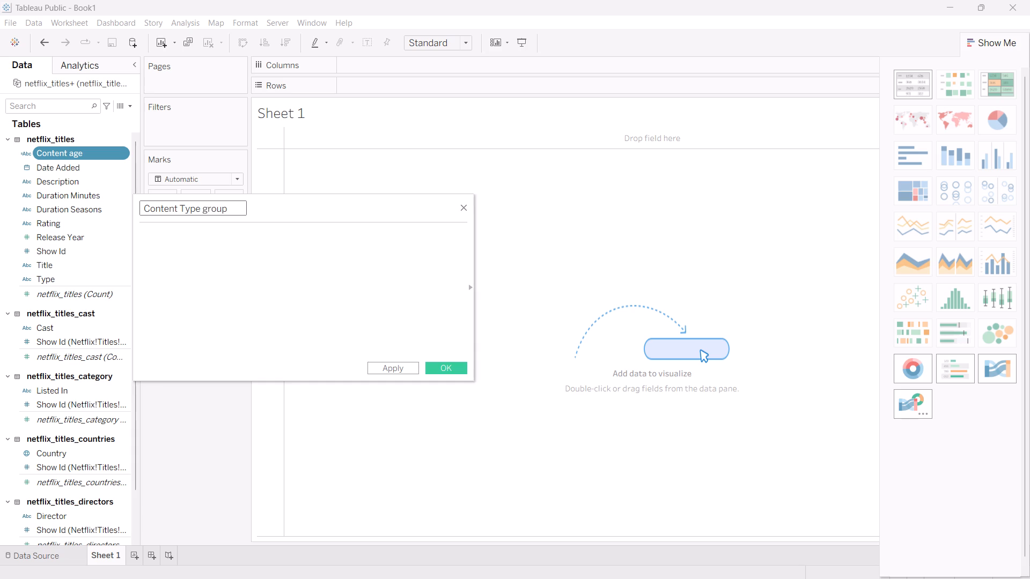
key(BackSpace)
key(BackSpace)
key(BackSpace)
key(BackSpace)
key(BackSpace)
text(Group)
click(266, 249)
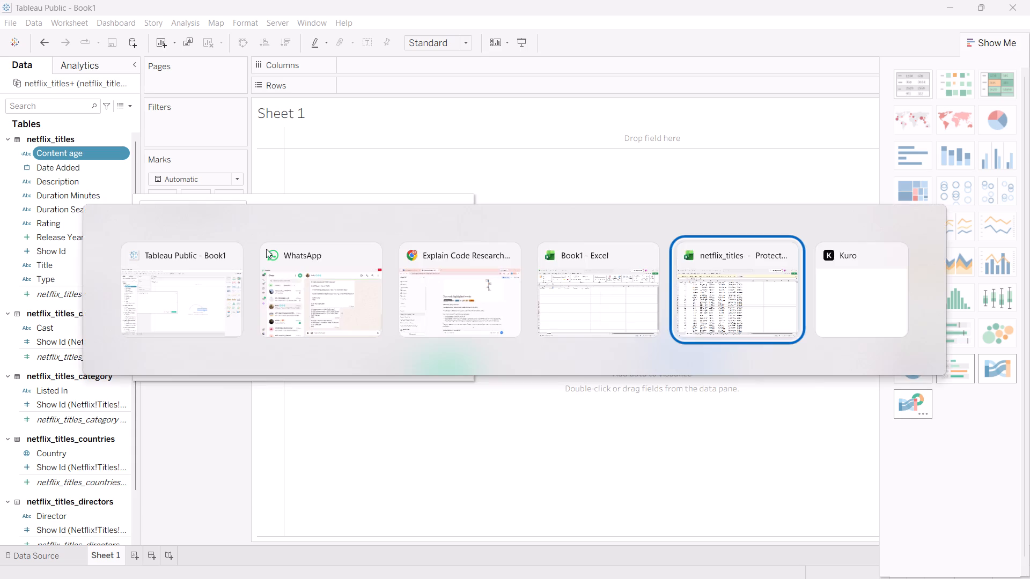
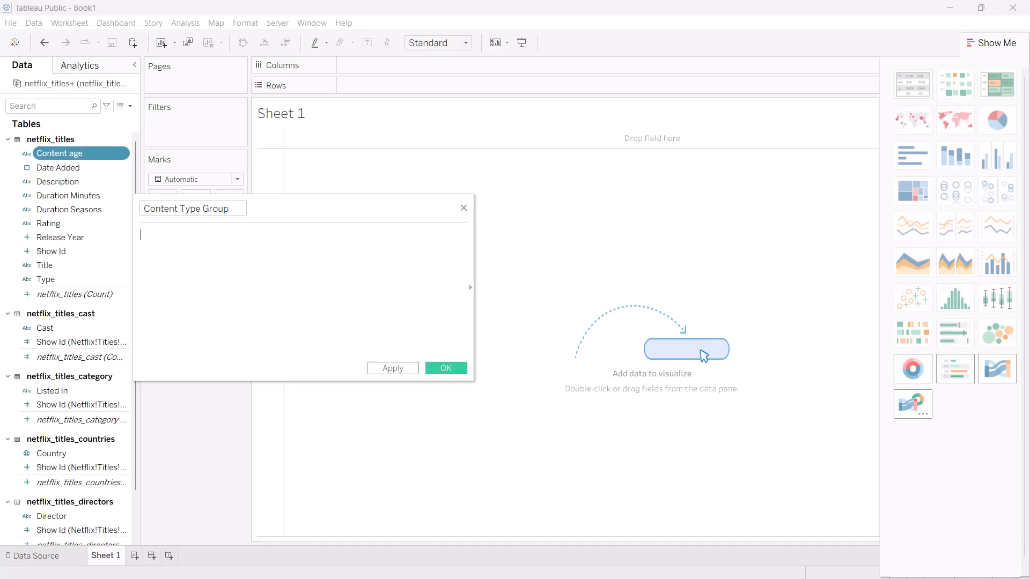
Enter and save the Content Type Group formula: [type] "Movie" gives "Movies", "TV Show" gives "TV Shows", anything else gives "Unknown".
key(ctrl+v)
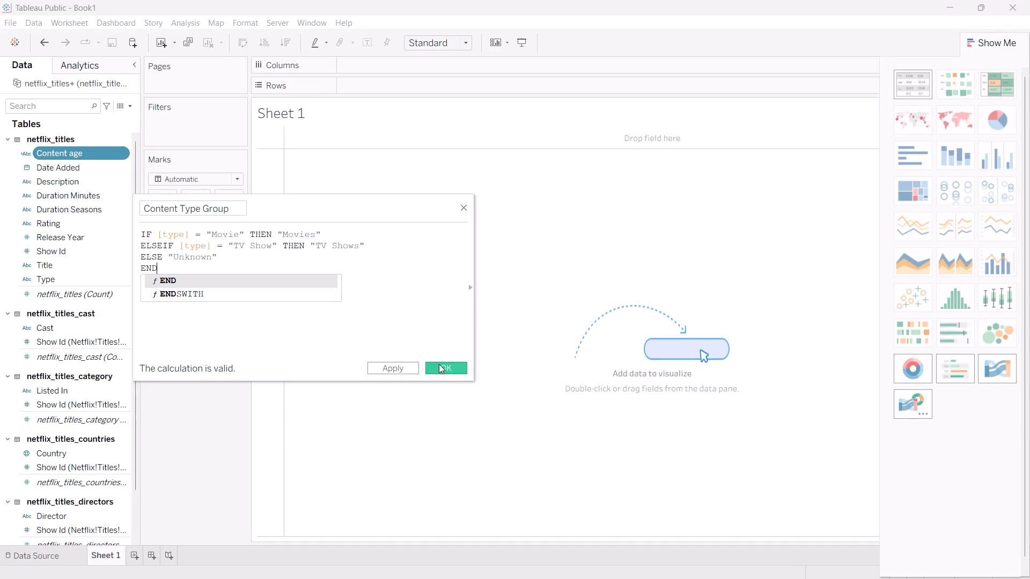
click(439, 364)
Start another calculated field and name it "Movie Duration Cateagory".
click(178, 27)
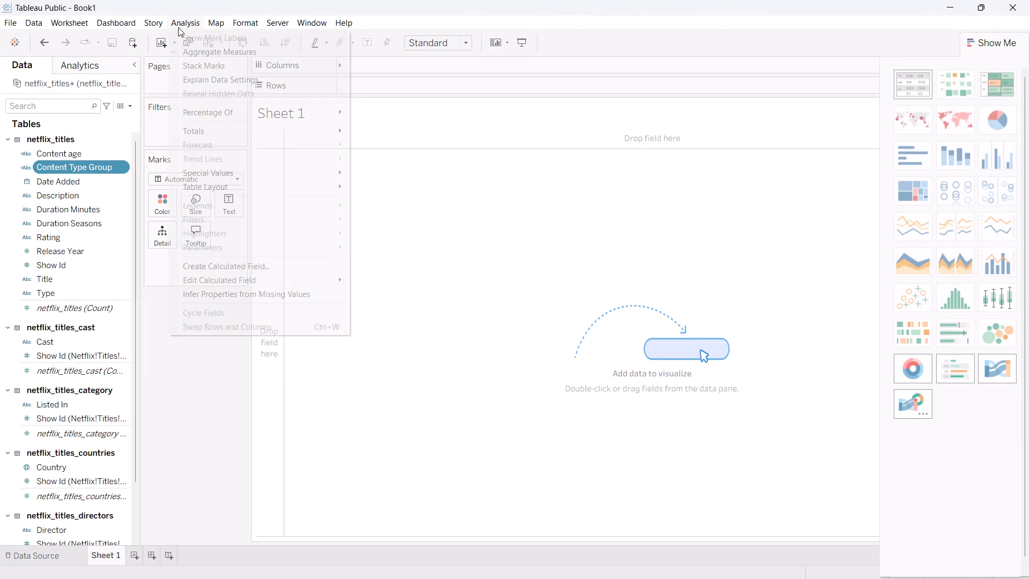
click(263, 261)
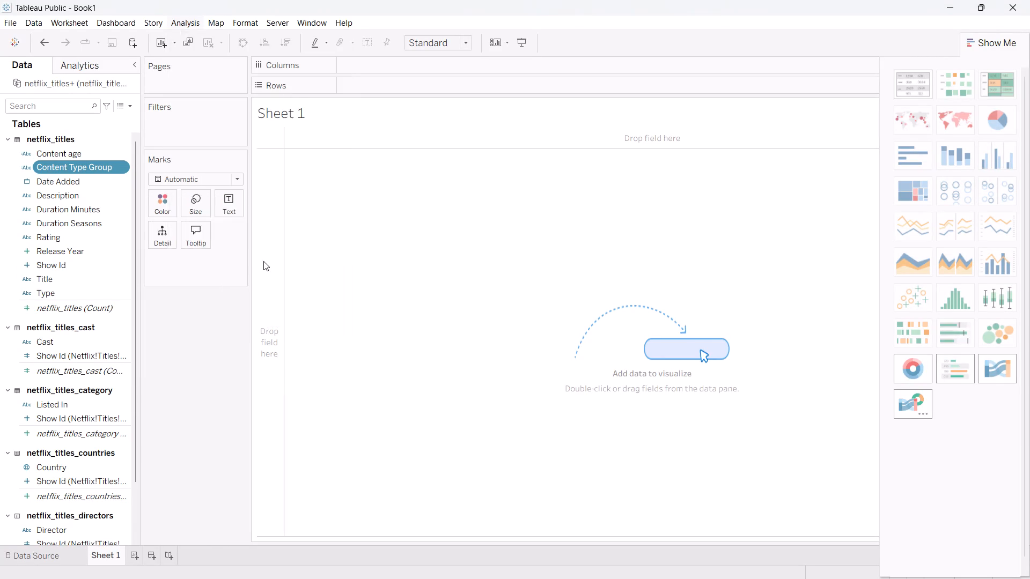
key(BackSpace)
key(BackSpace)
key(BackSpace)
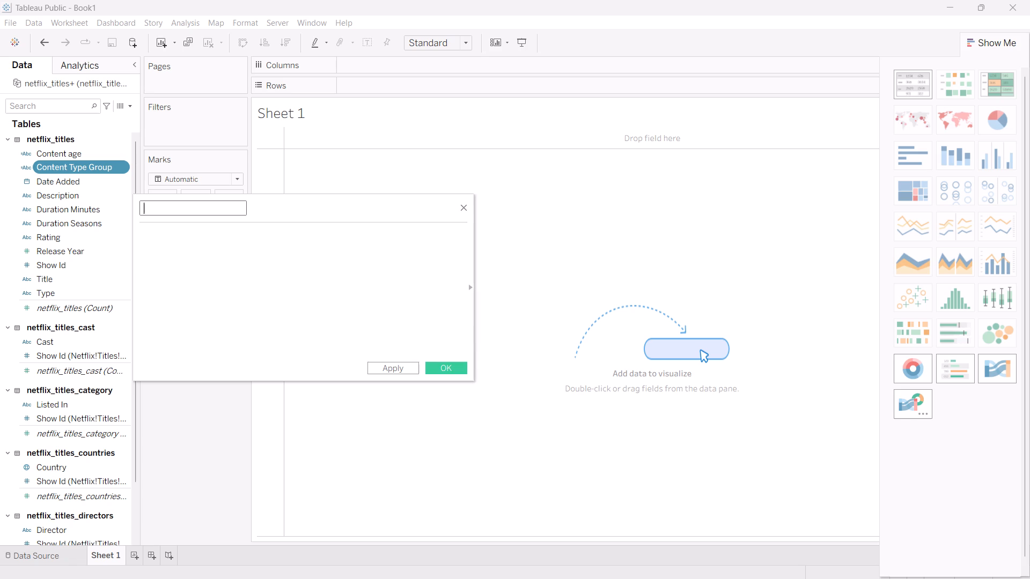
text(mo)
key(backslash)
key(BackSpace)
key(BackSpace)
key(BackSpace)
key(BackSpace)
text(Mob)
key(BackSpace)
text(vie)
key(space)
key(d)
key(BackSpace)
text(During)
text(\\)
key(BackSpace)
key(BackSpace)
key(BackSpace)
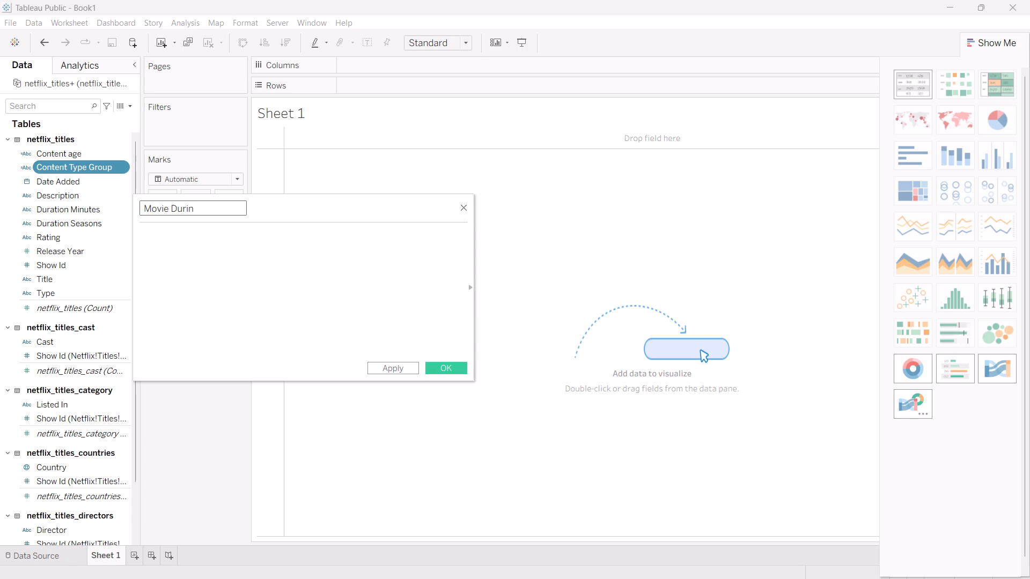
key(BackSpace)
key(BackSpace)
text(ation)
key(space)
text(Ca)
text(teage)
key(BackSpace)
key(BackSpace)
text(gory)
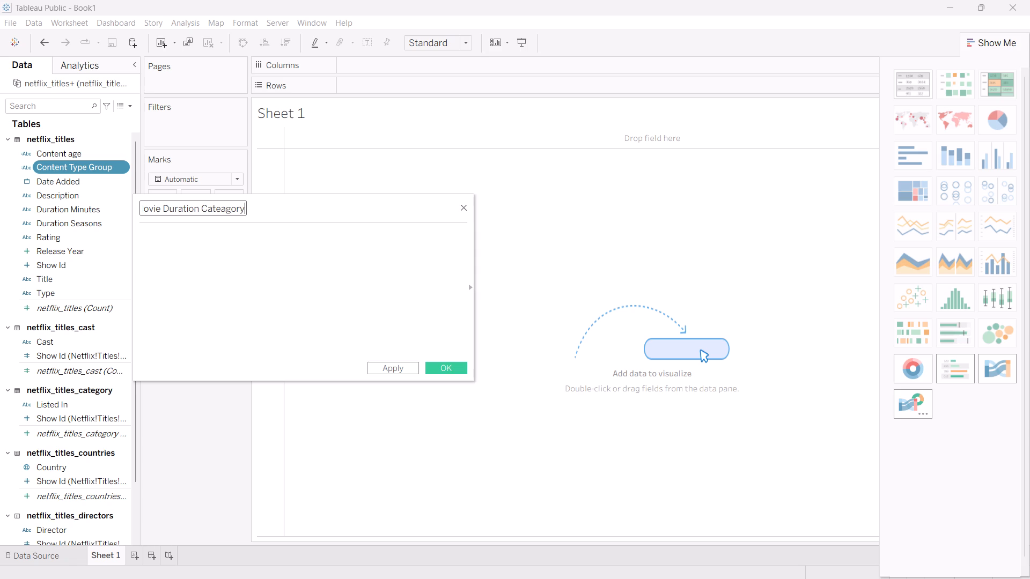
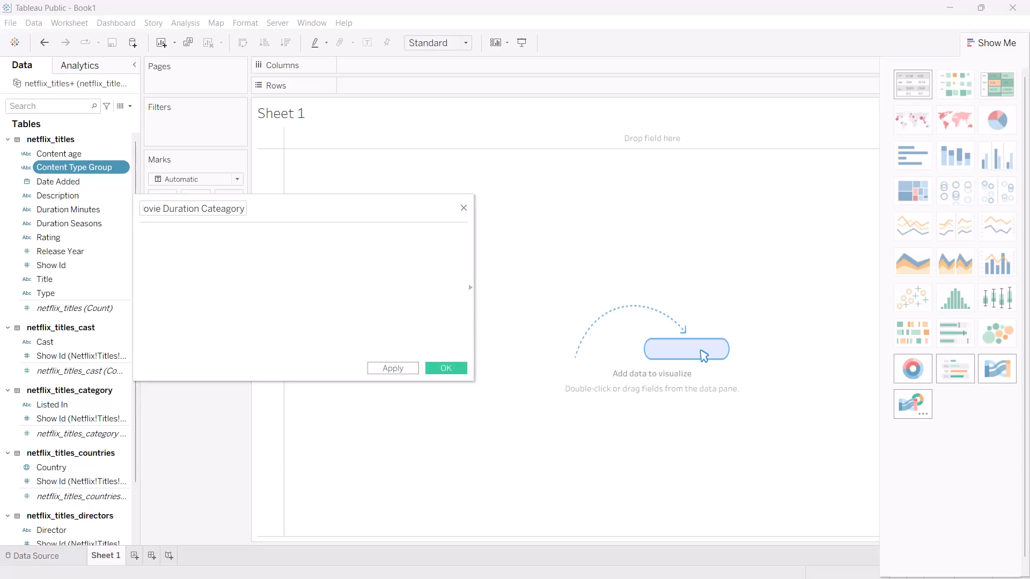
Enter the movie duration formula on [duration]: null gives "Unknown", movies split at < 60 and <= 120 minutes, else "Long", non-movies "Not Applicable".
key(ctrl+v)
scroll(387, 324, down, 3)
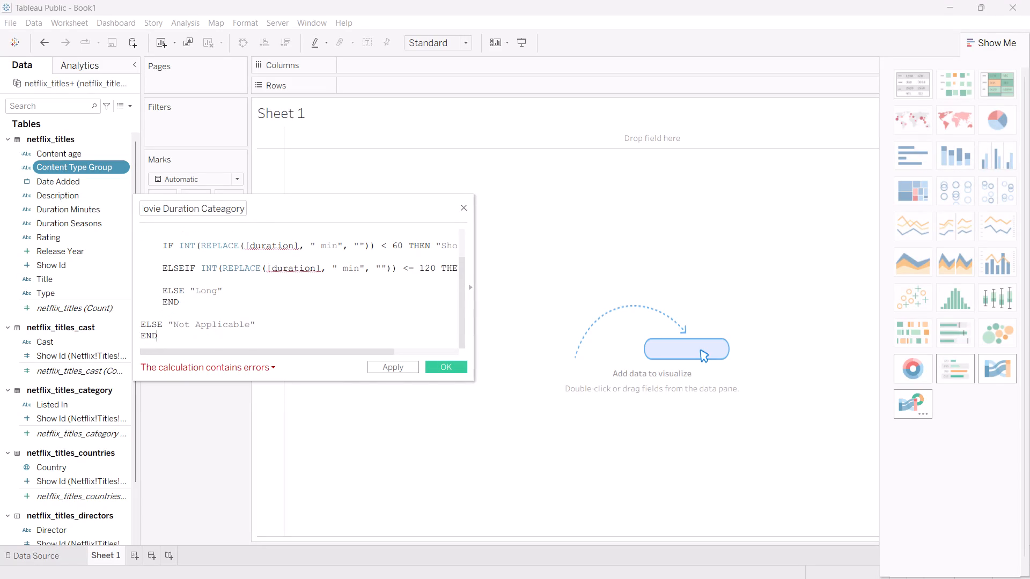
Replace [duration] with the Duration Minutes field in both REPLACE expressions, for the < 60 and <= 120 conditions.
scroll(381, 326, up, 1)
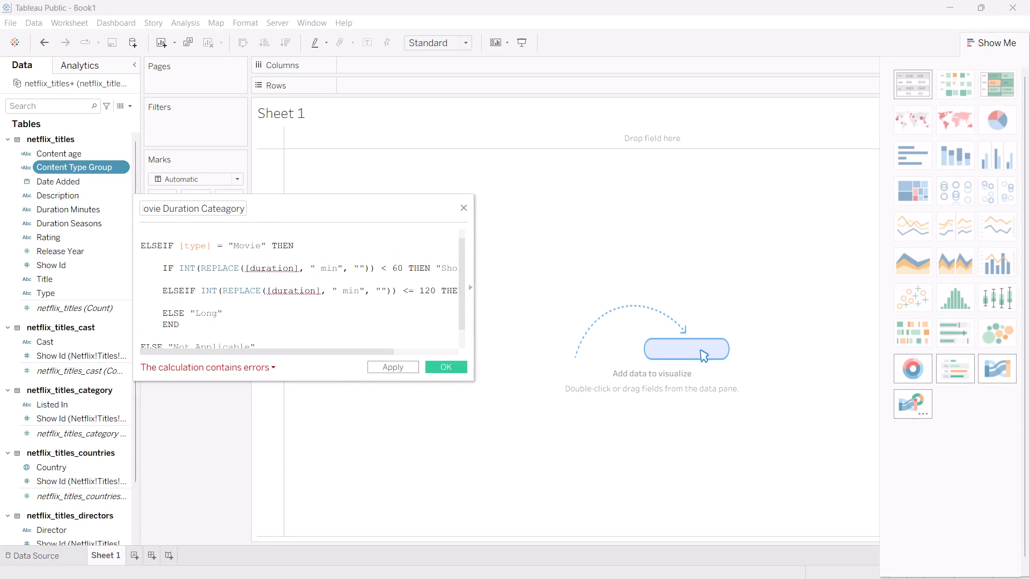
click(295, 270)
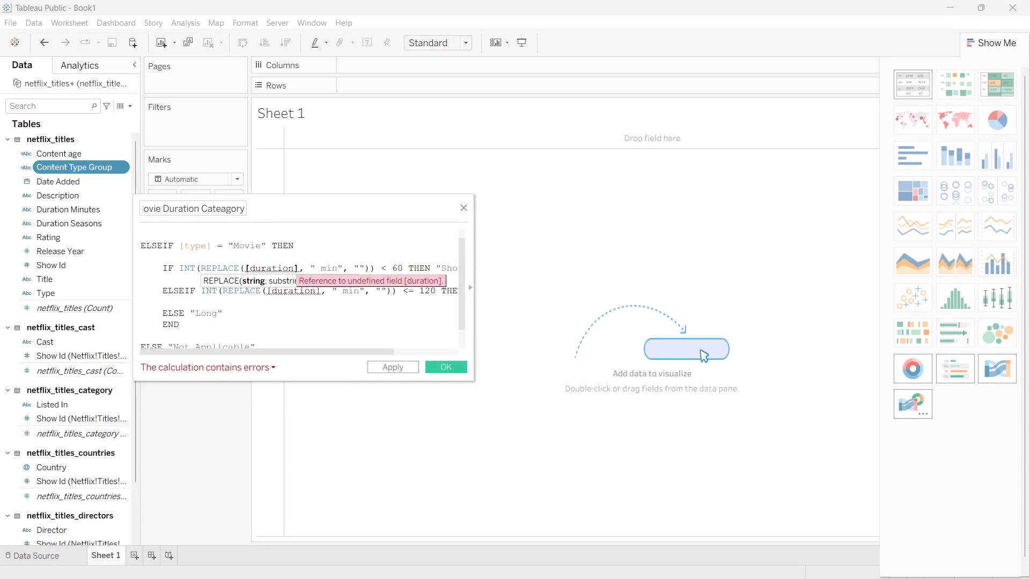
key(space)
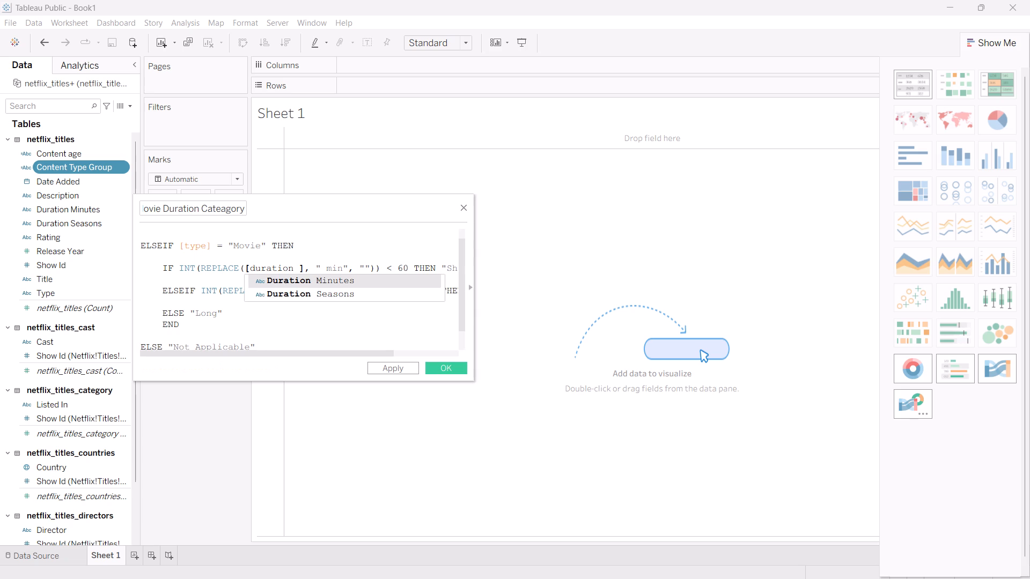
click(305, 281)
click(315, 281)
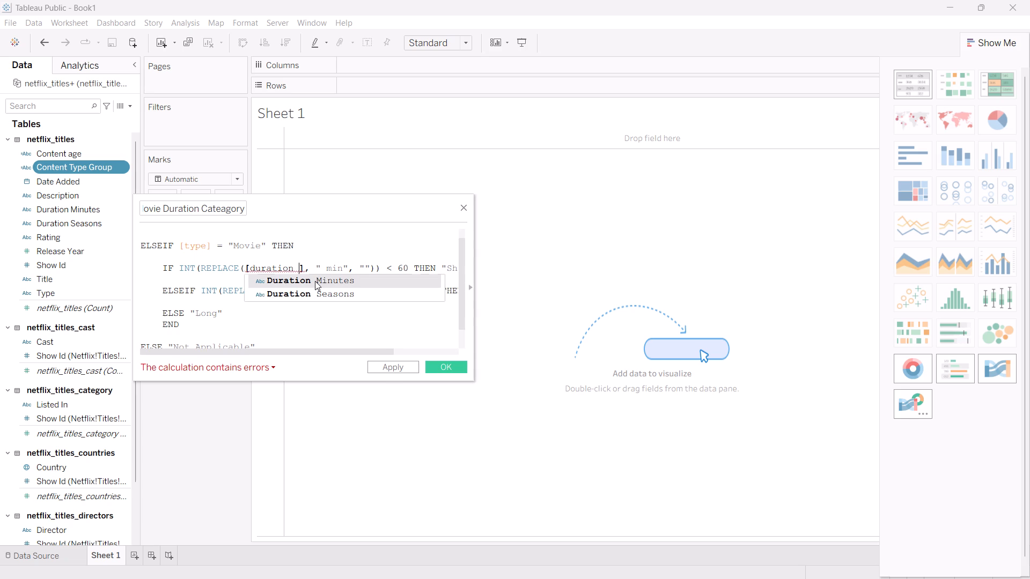
click(316, 288)
key(space)
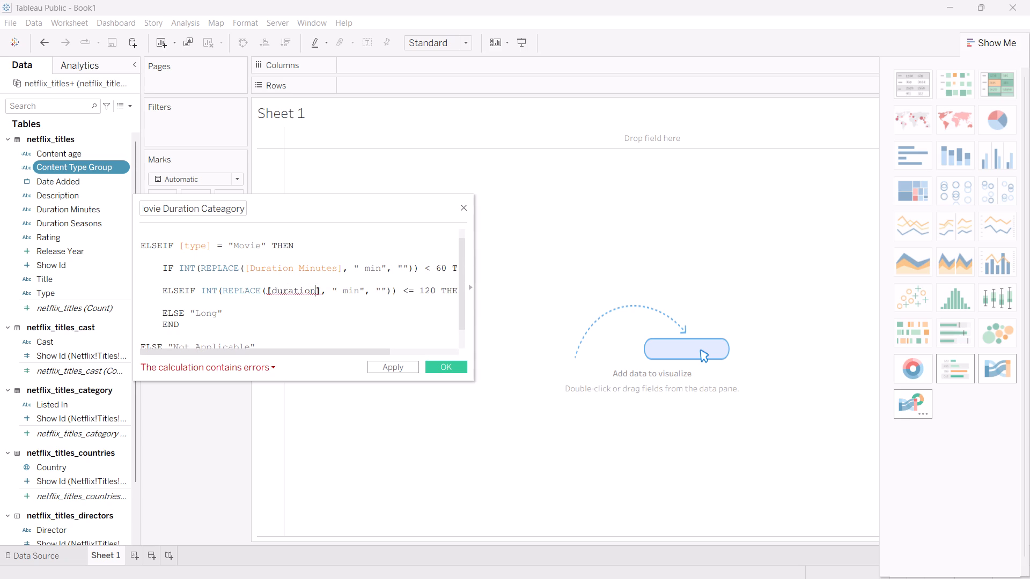
key(m)
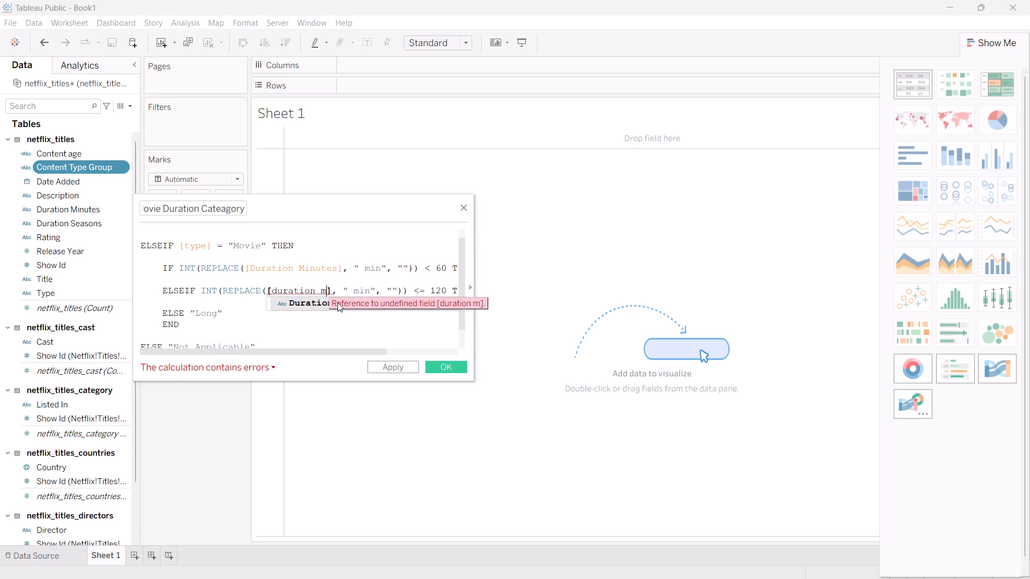
key(Return)
Change the data type of the Duration Minutes field in netflix_titles to Number (whole).
scroll(398, 324, down, 4)
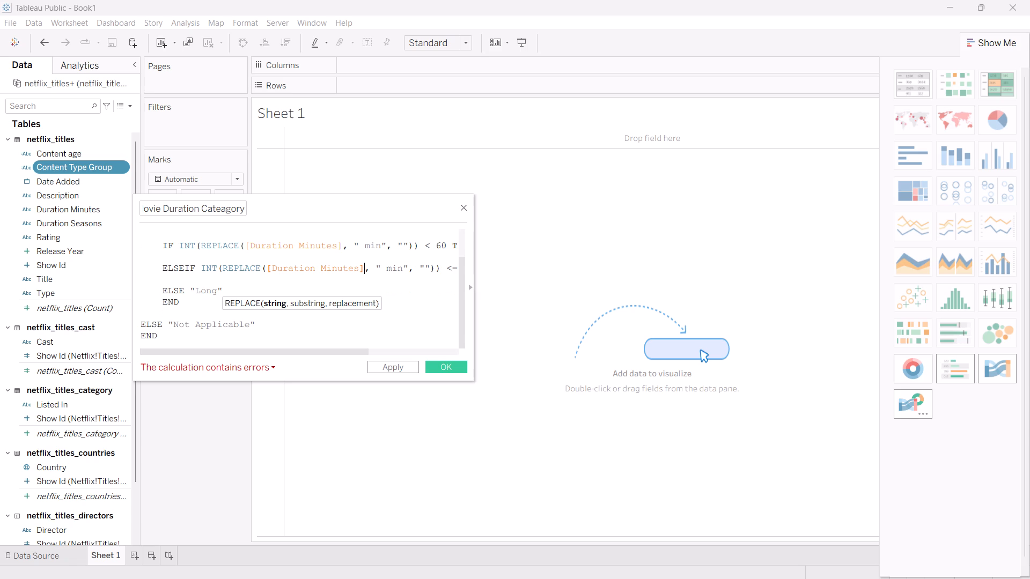
scroll(416, 294, down, 4)
scroll(416, 294, up, 1)
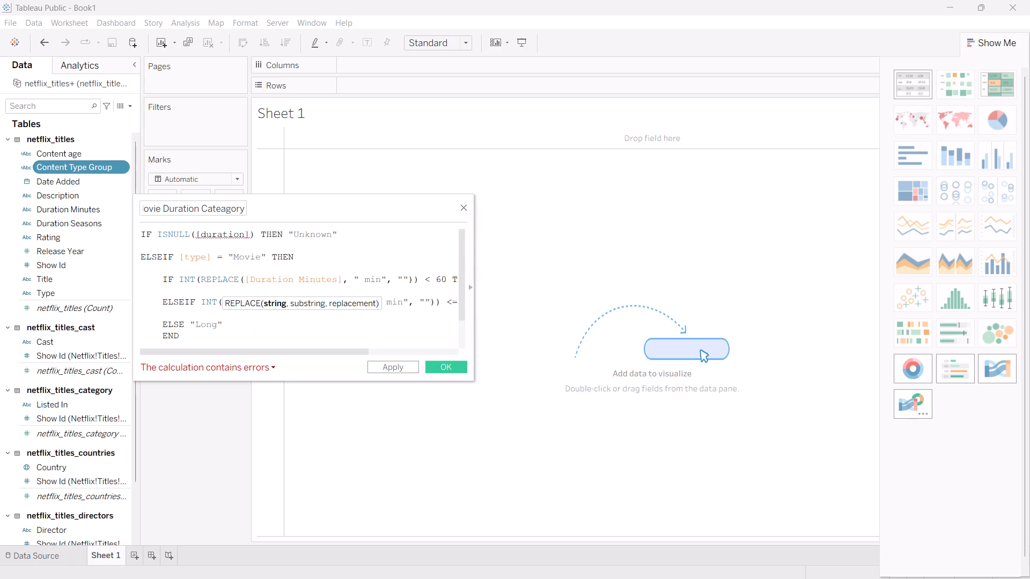
scroll(416, 294, up, 1)
scroll(416, 294, down, 3)
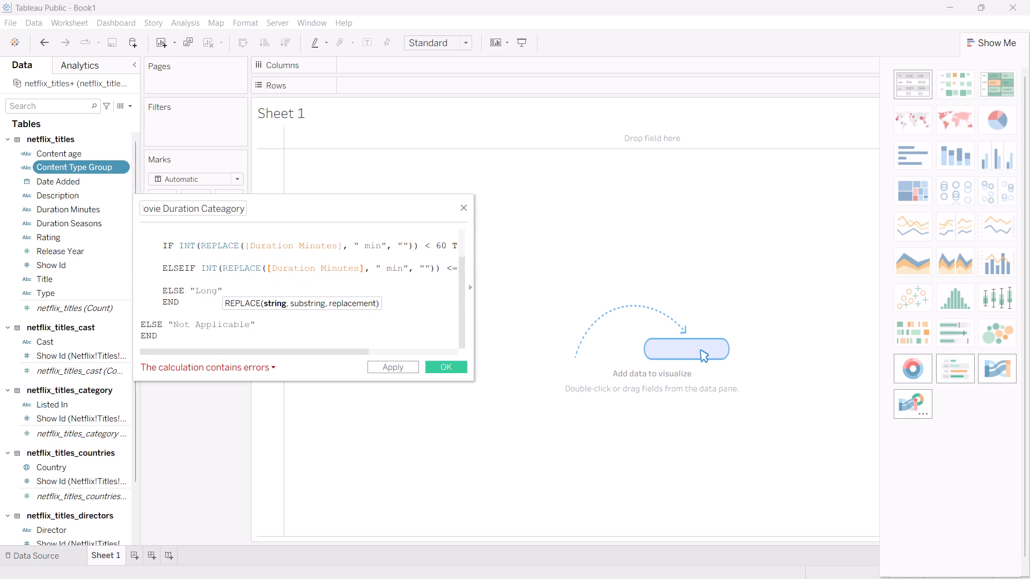
click(111, 213)
click(120, 209)
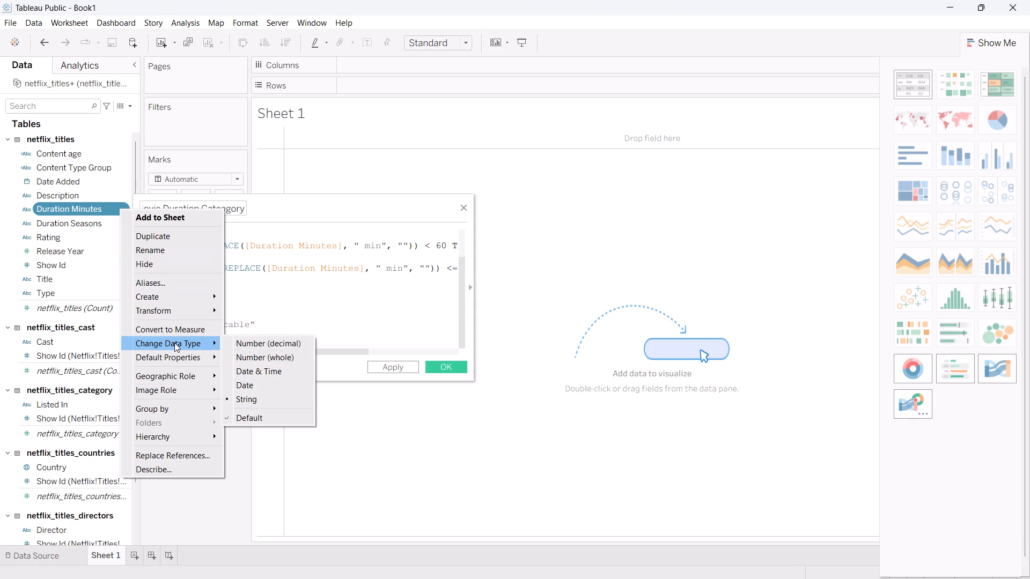
click(293, 354)
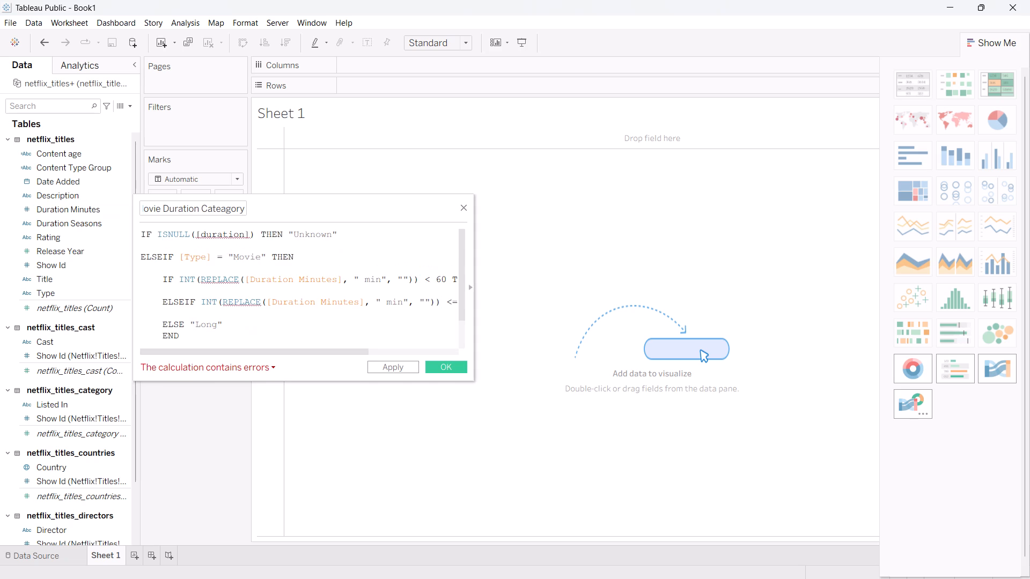
Review the whole Movie Duration Cateagory formula for the parts that still cause errors.
scroll(293, 326, down, 2)
scroll(385, 303, up, 3)
scroll(385, 303, down, 5)
scroll(385, 303, up, 5)
scroll(311, 299, down, 5)
scroll(311, 299, up, 4)
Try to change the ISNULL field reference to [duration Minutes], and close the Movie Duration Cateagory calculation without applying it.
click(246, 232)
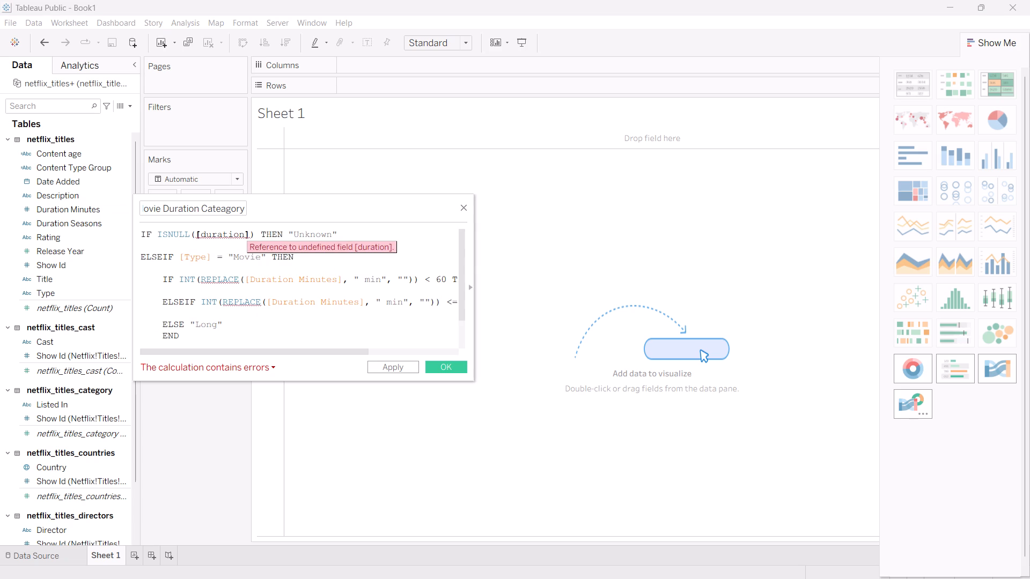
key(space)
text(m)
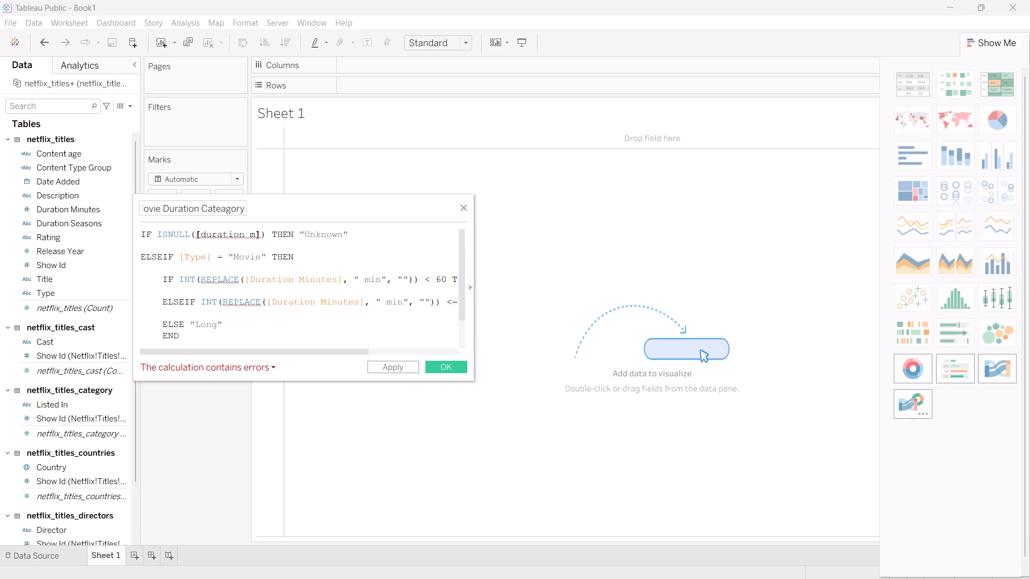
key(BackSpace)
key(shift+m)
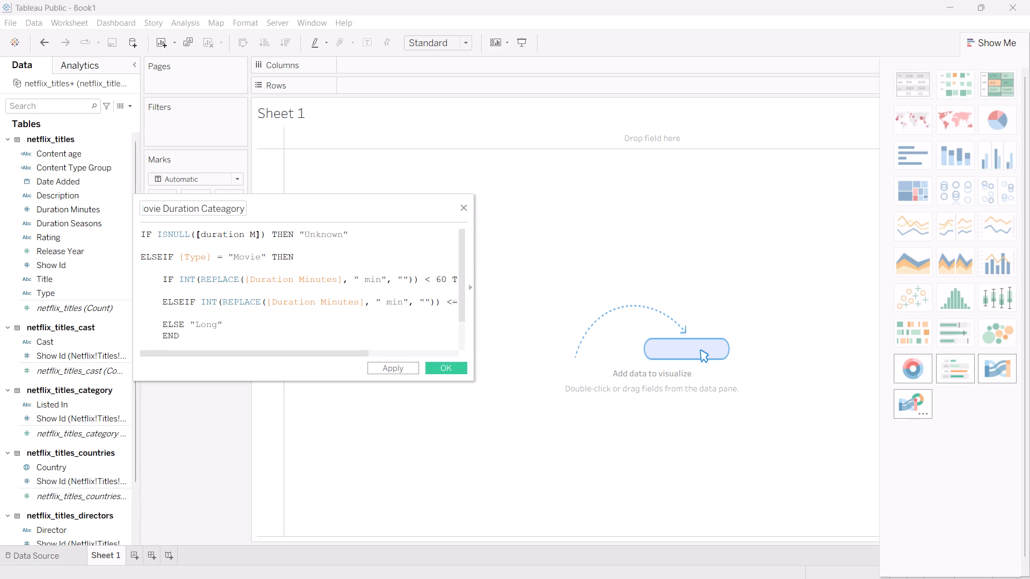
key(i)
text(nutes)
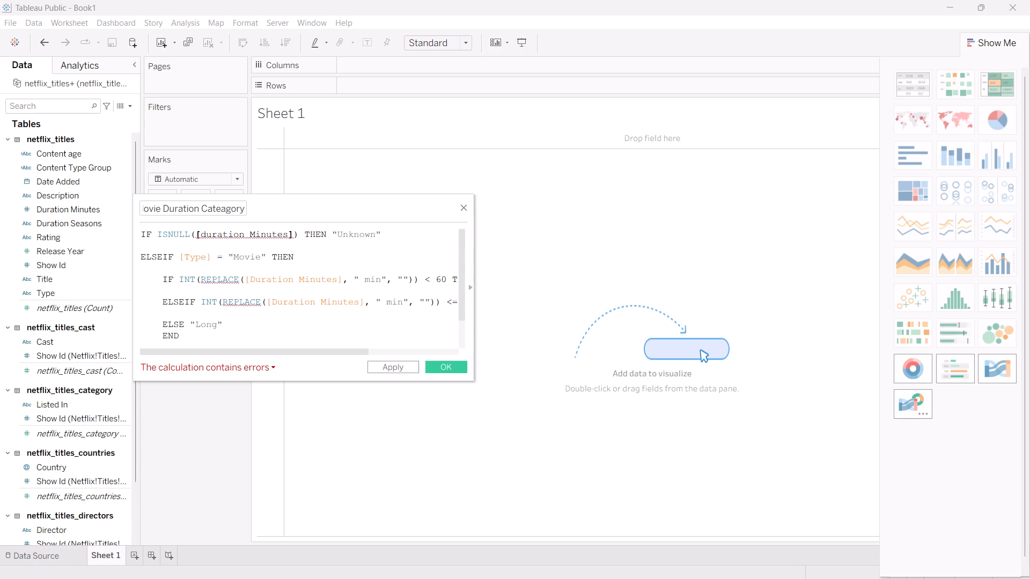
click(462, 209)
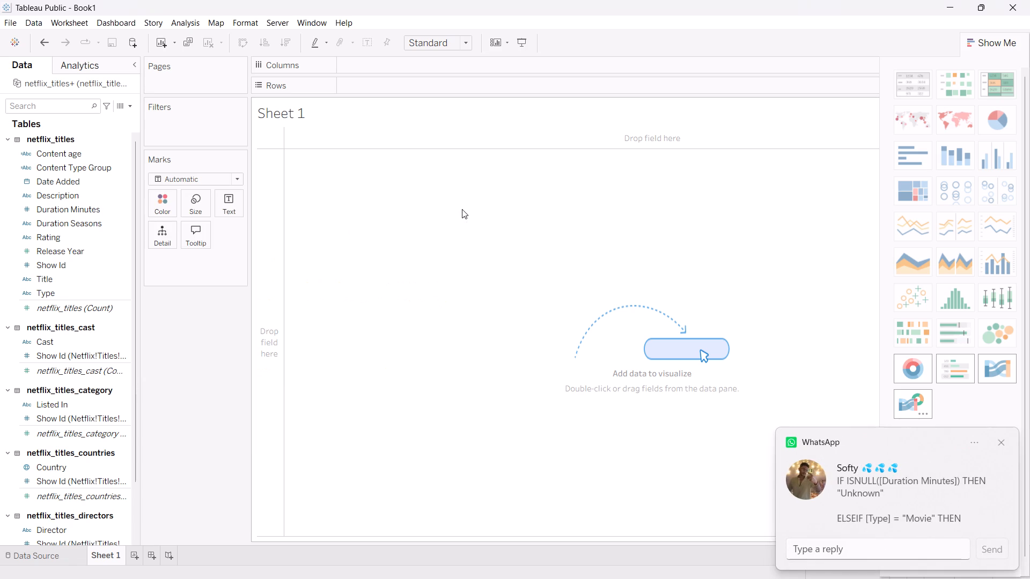
Switch to WhatsApp by opening the incoming message that contains the movie duration formula based on [Duration Minutes].
click(850, 480)
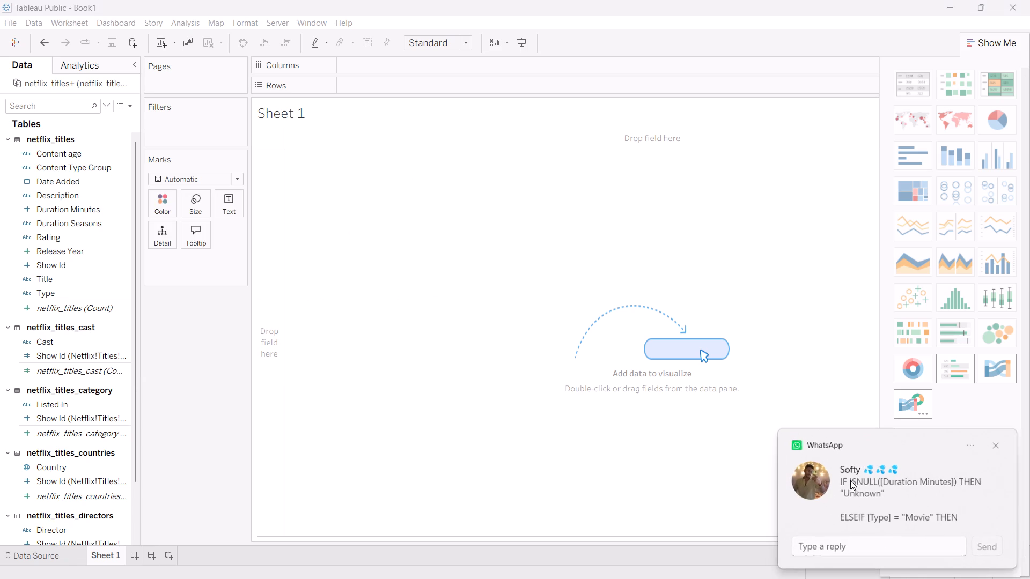
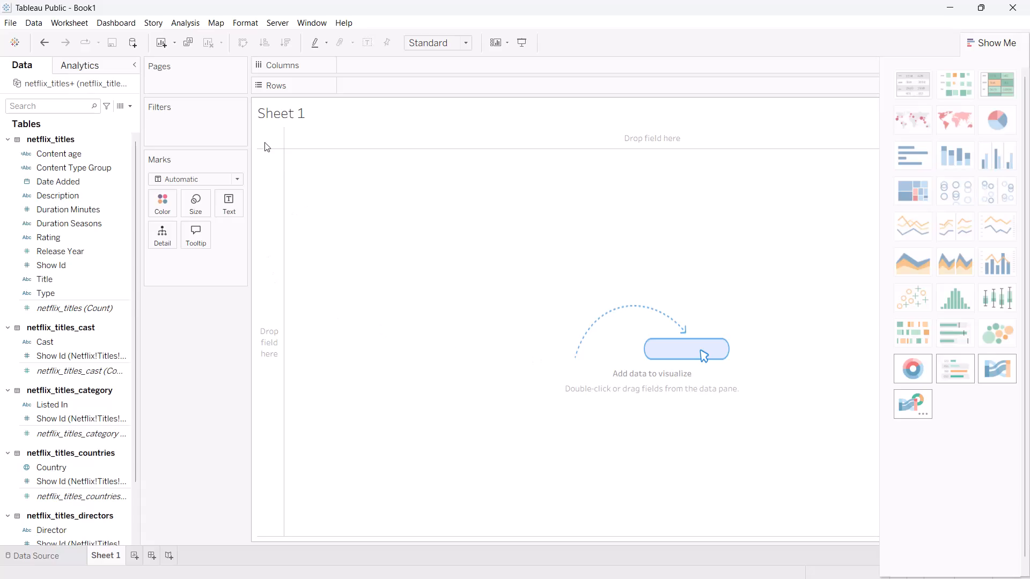
Start a new calculated field and name it Movie Duration Category.
click(181, 17)
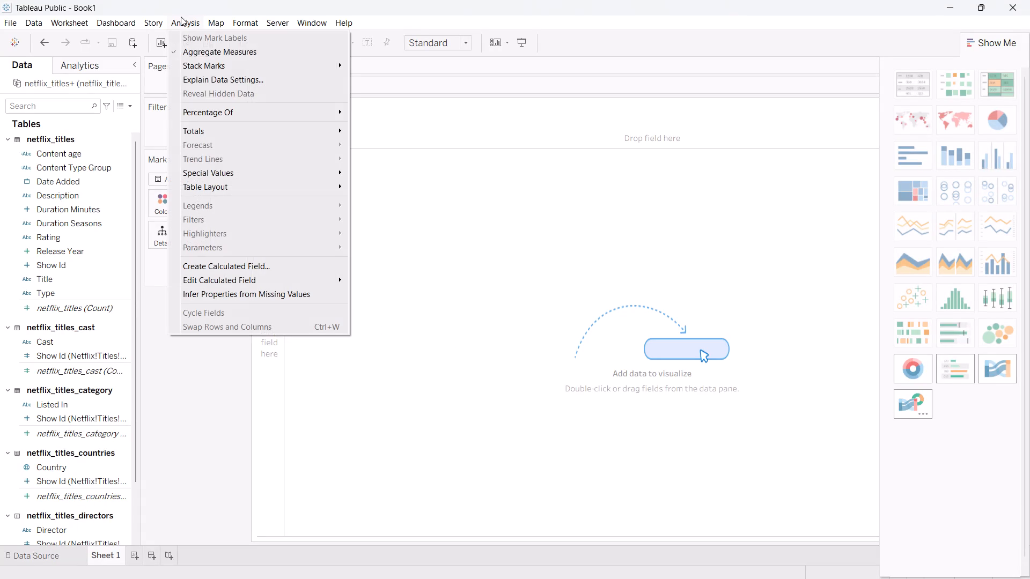
click(301, 263)
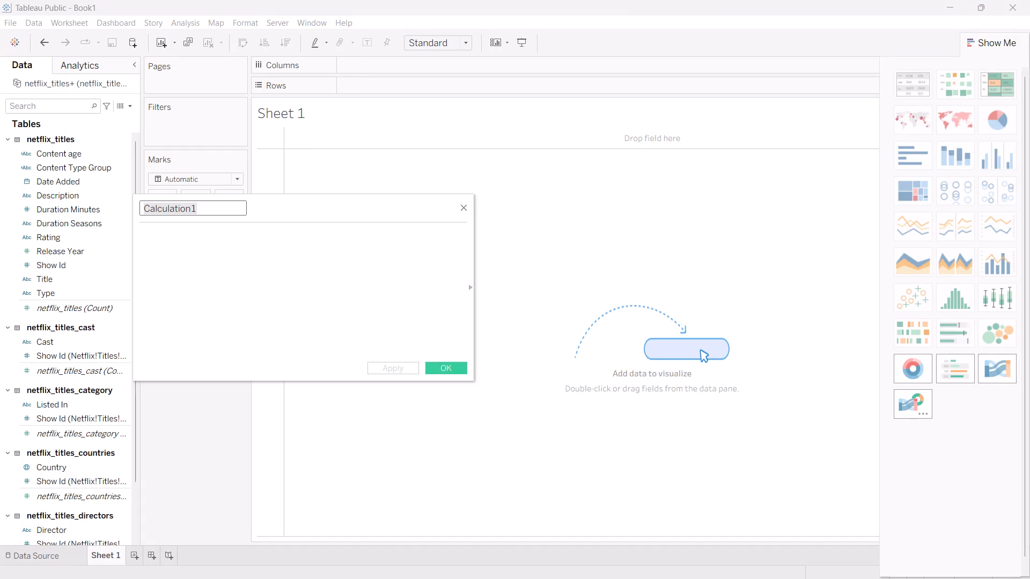
click(217, 206)
key(BackSpace)
key(BackSpace)
key(BackSpace)
key(BackSpace)
key(BackSpace)
key(BackSpace)
key(BackSpace)
key(BackSpace)
key(BackSpace)
key(BackSpace)
key(BackSpace)
key(BackSpace)
key(BackSpace)
key(BackSpace)
key(BackSpace)
key(BackSpace)
key(BackSpace)
key(BackSpace)
key(BackSpace)
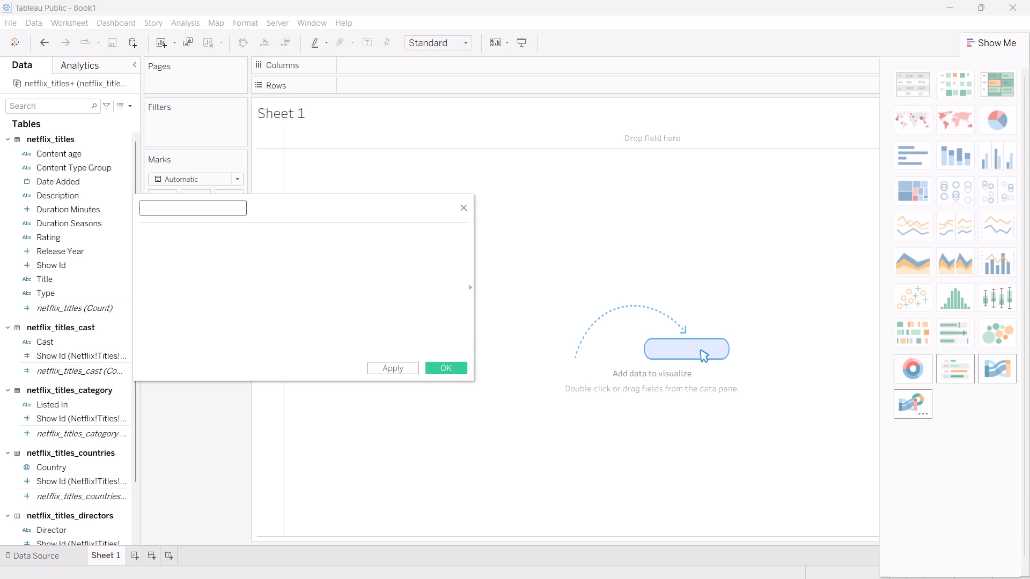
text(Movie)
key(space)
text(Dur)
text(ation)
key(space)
Create the Movie Duration Category field from Duration Minutes: null "Unknown", movies < 60 "Short", <= 120 "Medium", else "Long", non-movies "Not Applicable".
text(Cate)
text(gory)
click(268, 279)
key(ctrl+v)
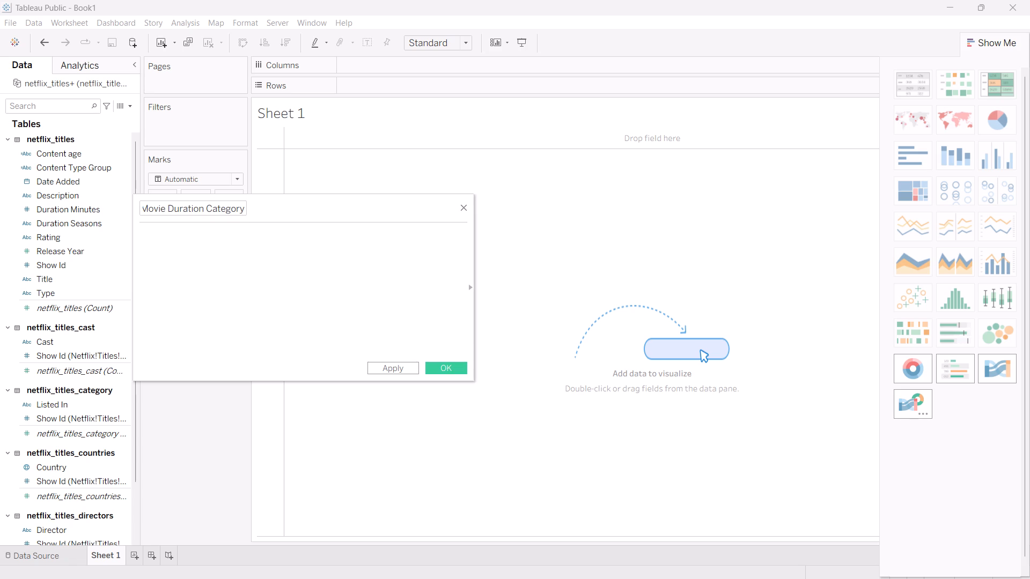
scroll(340, 321, down, 6)
click(347, 340)
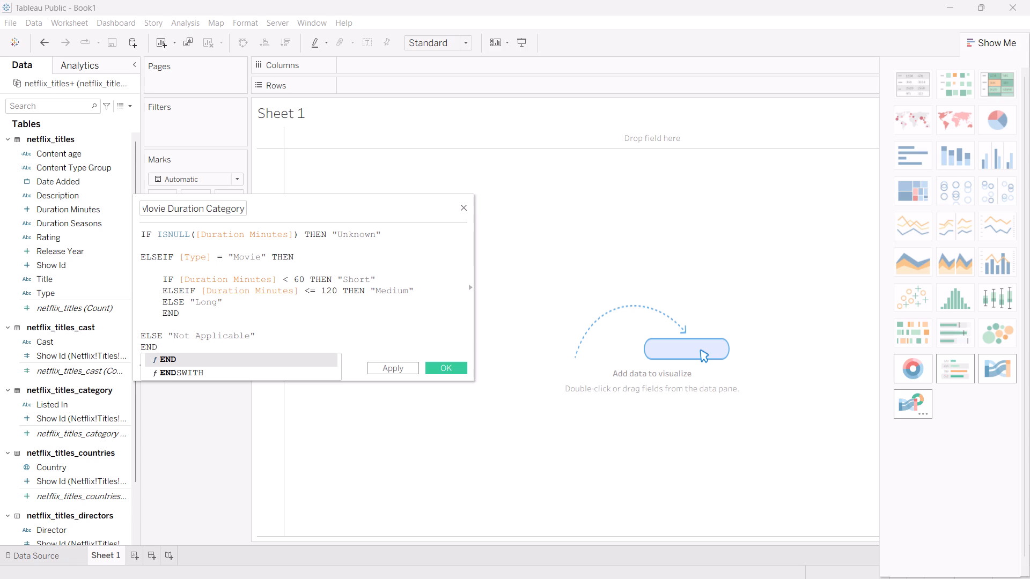
click(447, 364)
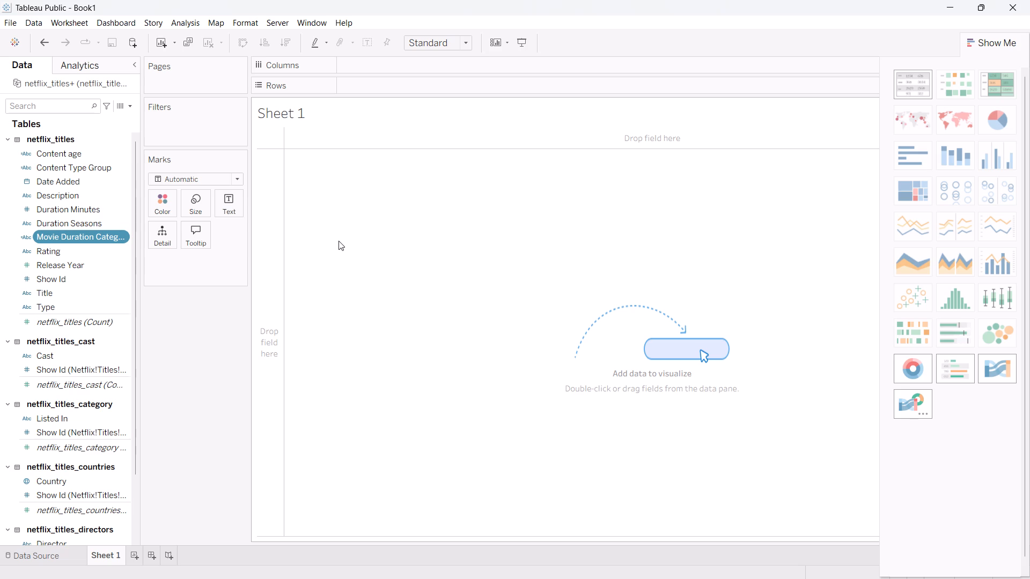
Start a new calculated field and name it Least Decade.
click(197, 21)
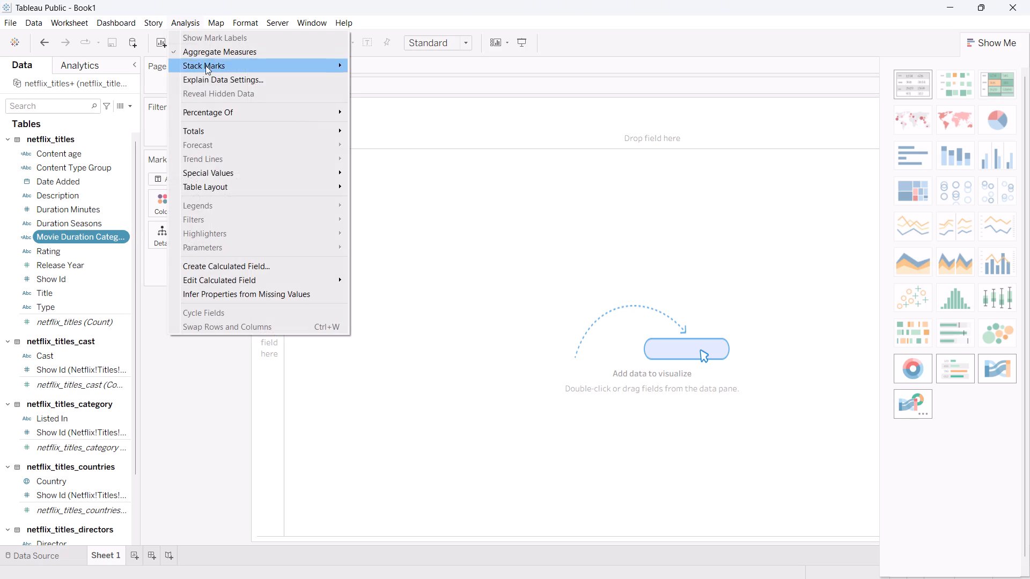
click(269, 268)
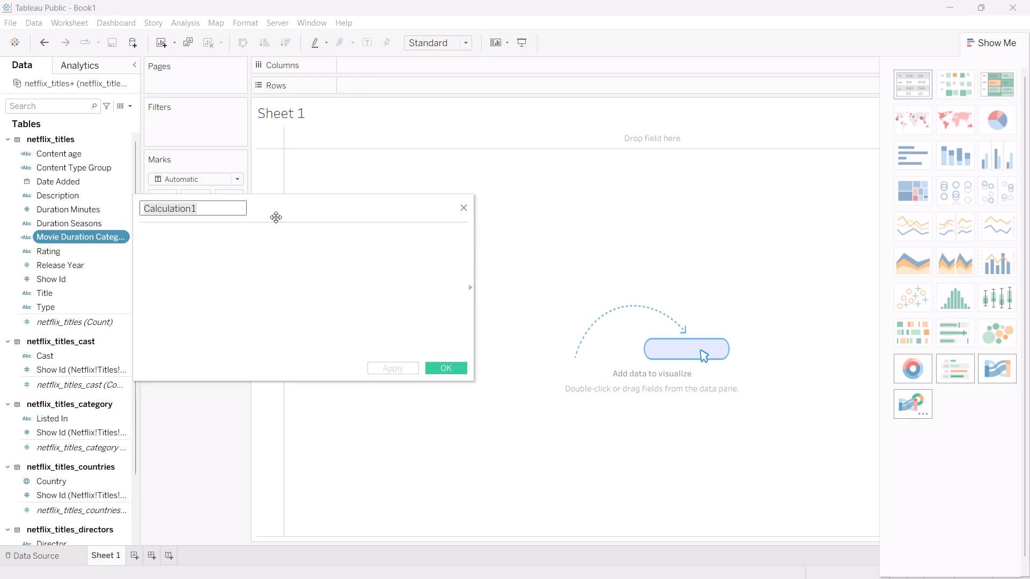
key(BackSpace)
text(Least)
key(space)
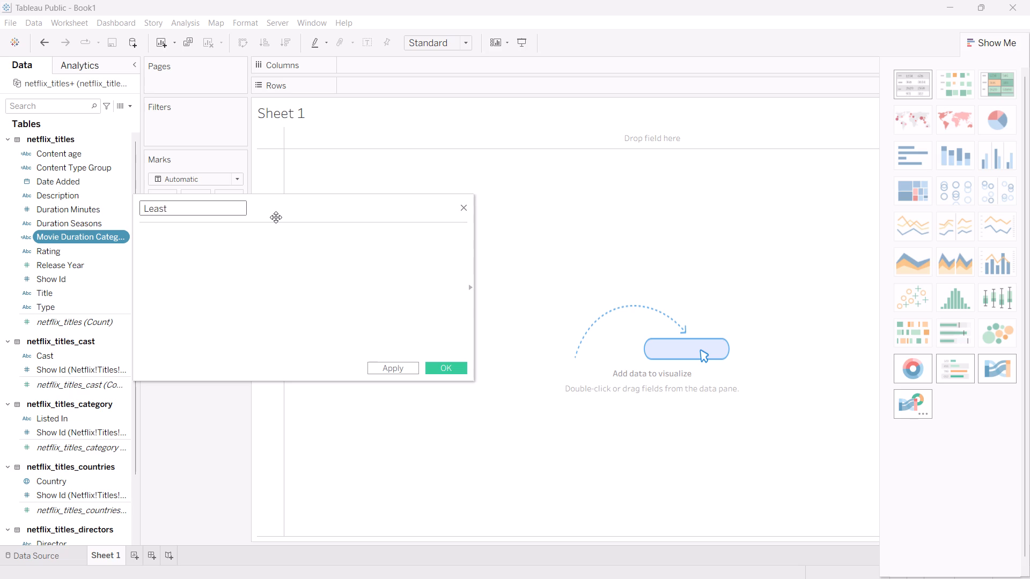
text(Decaod)
key(BackSpace)
key(BackSpace)
text(de)
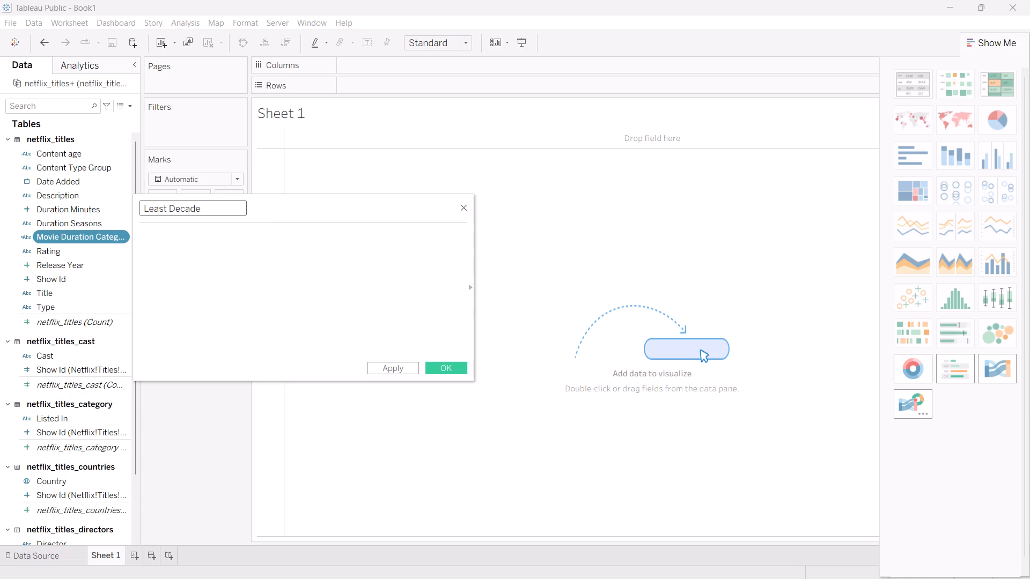
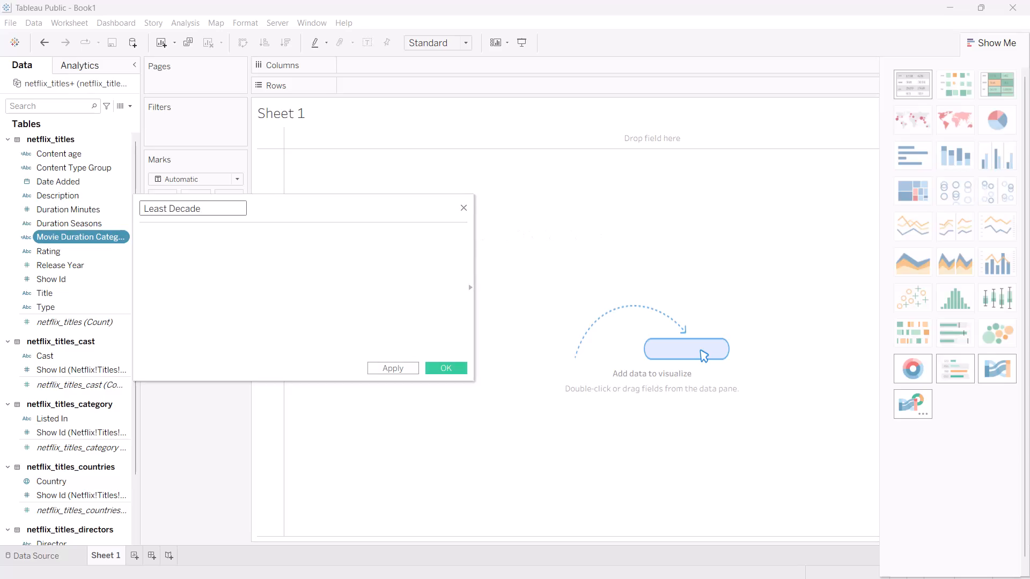
Define Least Decade from release_year, labelling each decade from "2020s" down to "1970s" and all earlier years "Before 1970".
click(400, 274)
key(ctrl+v)
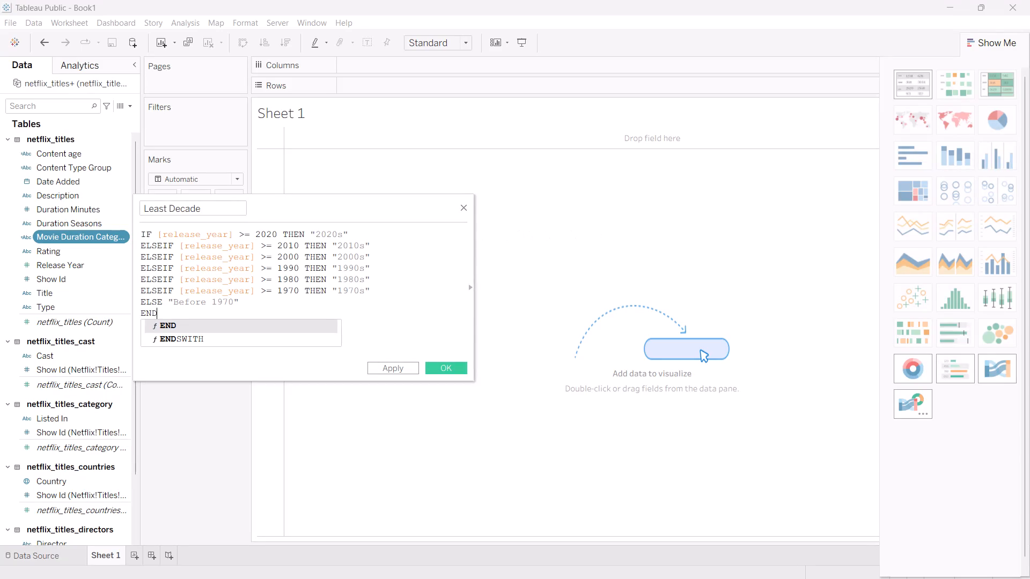
click(459, 358)
click(459, 361)
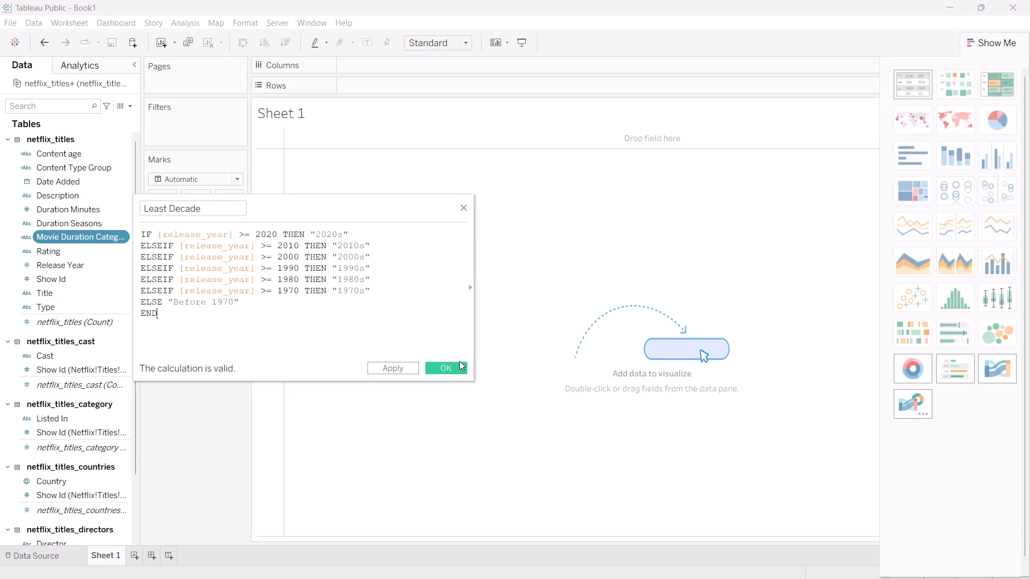
click(459, 369)
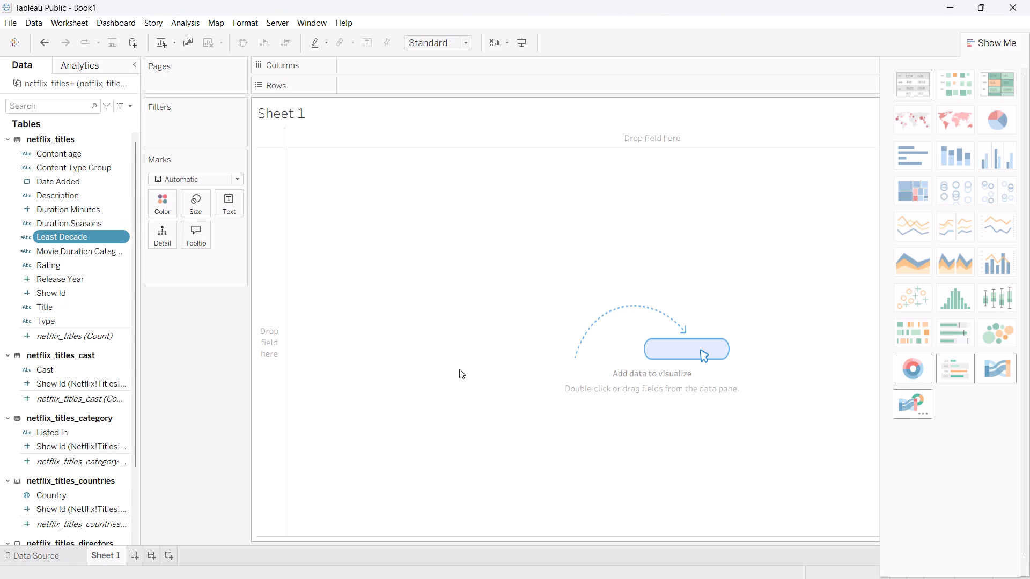
Start a new calculated field and name it Content classification.
click(180, 18)
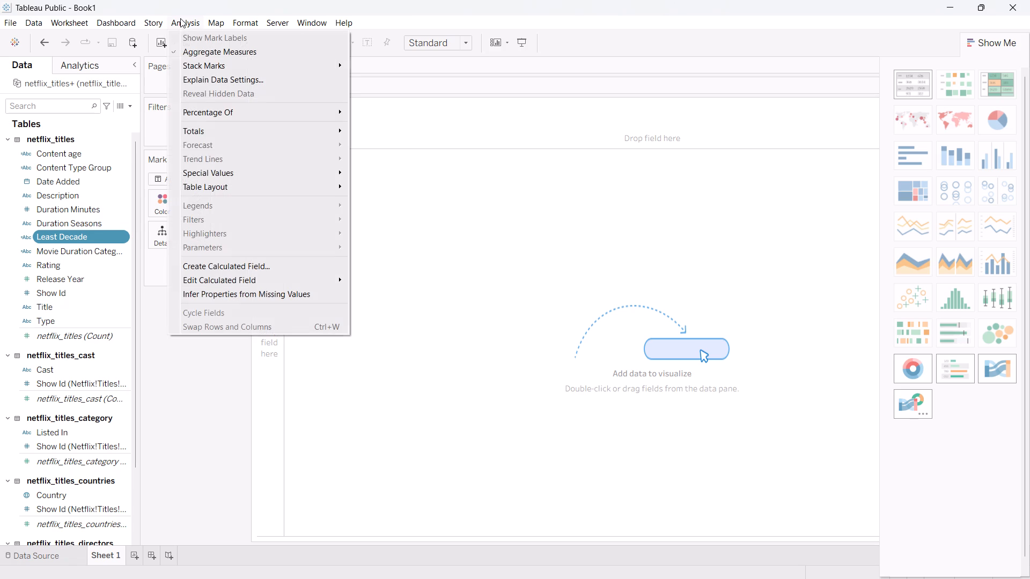
click(244, 269)
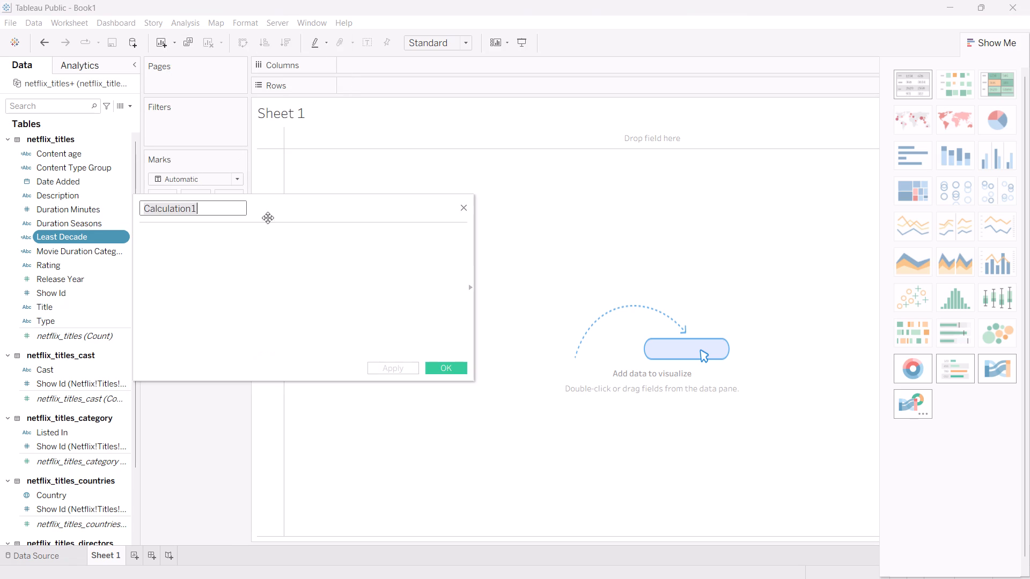
key(BackSpace)
text(Content)
key(space)
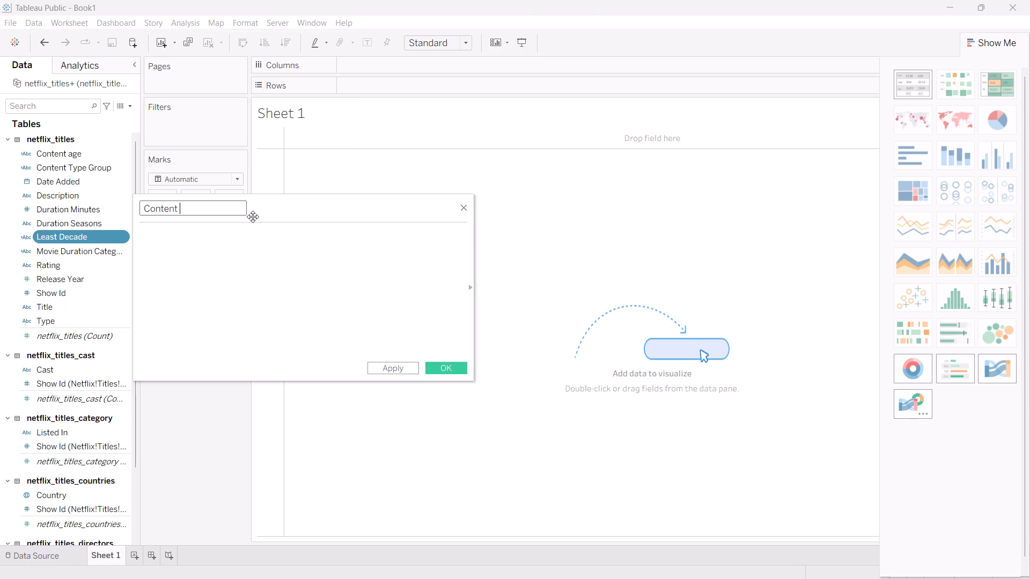
text(class)
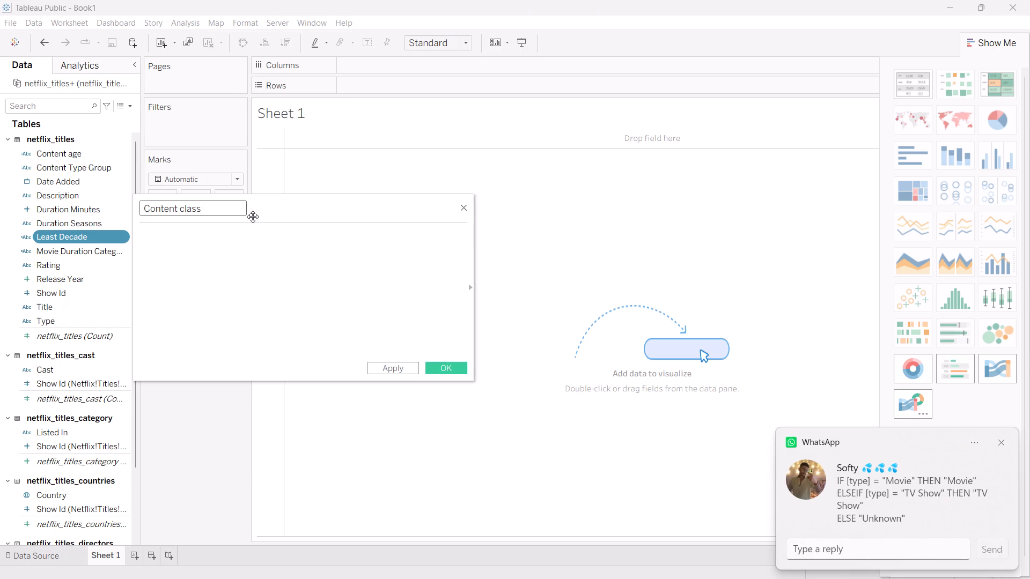
text(ifa)
key(BackSpace)
text(ication)
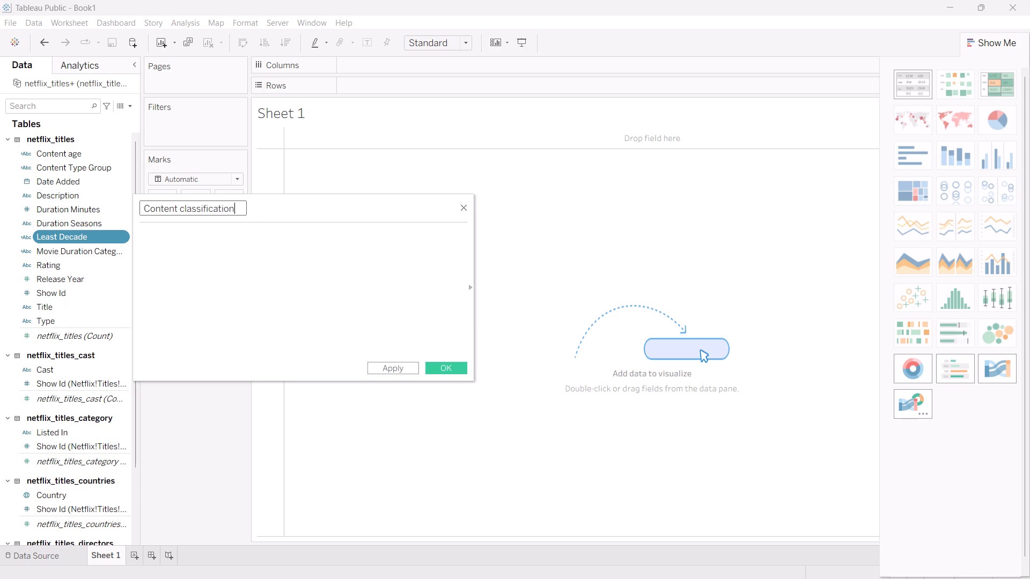
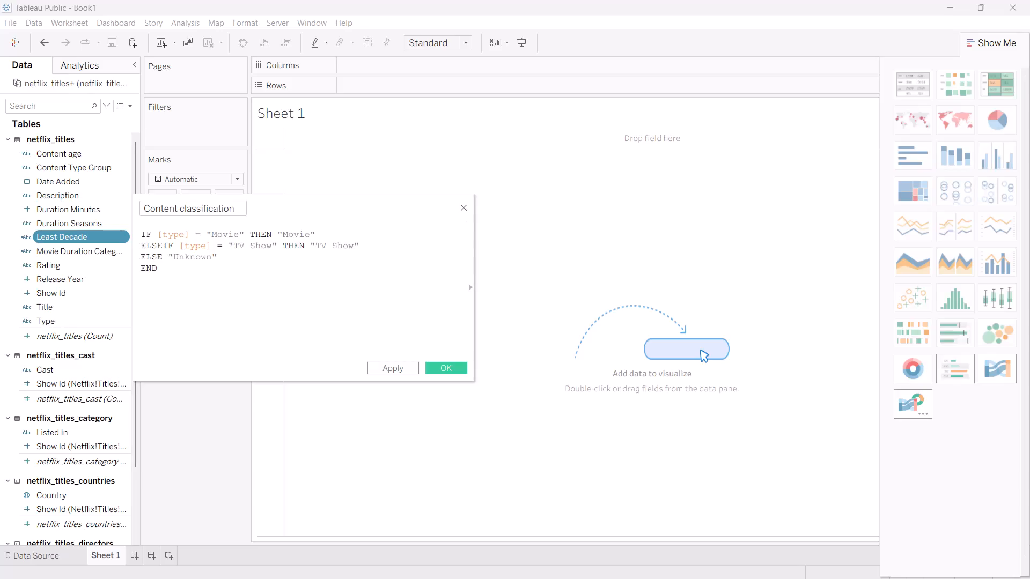
Save Content classification with a formula labelling type as "Movie" or "TV Show", and anything else as "Unknown".
click(450, 364)
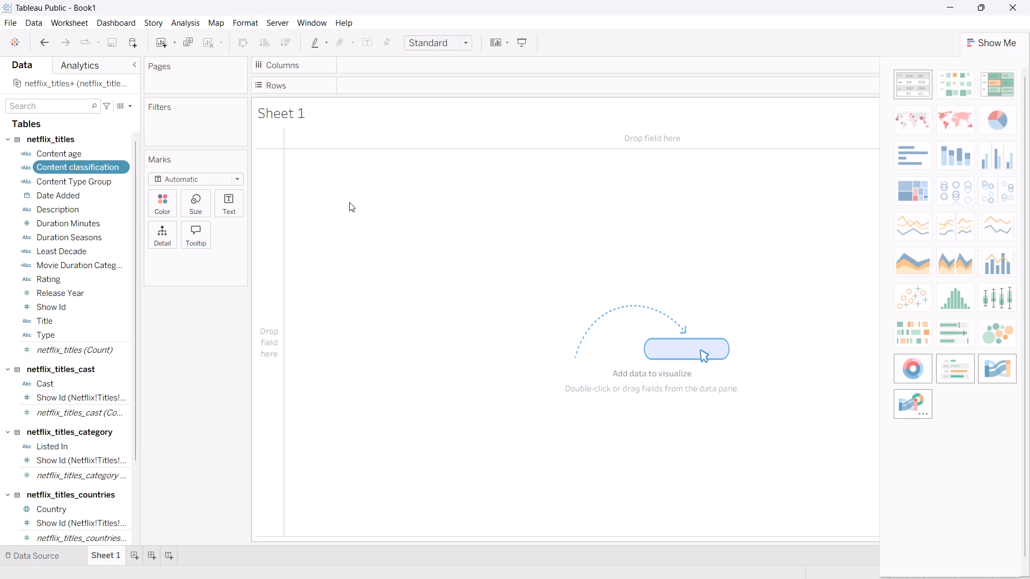
Start a new calculated field named Content Addition Year, ready for its formula.
click(198, 19)
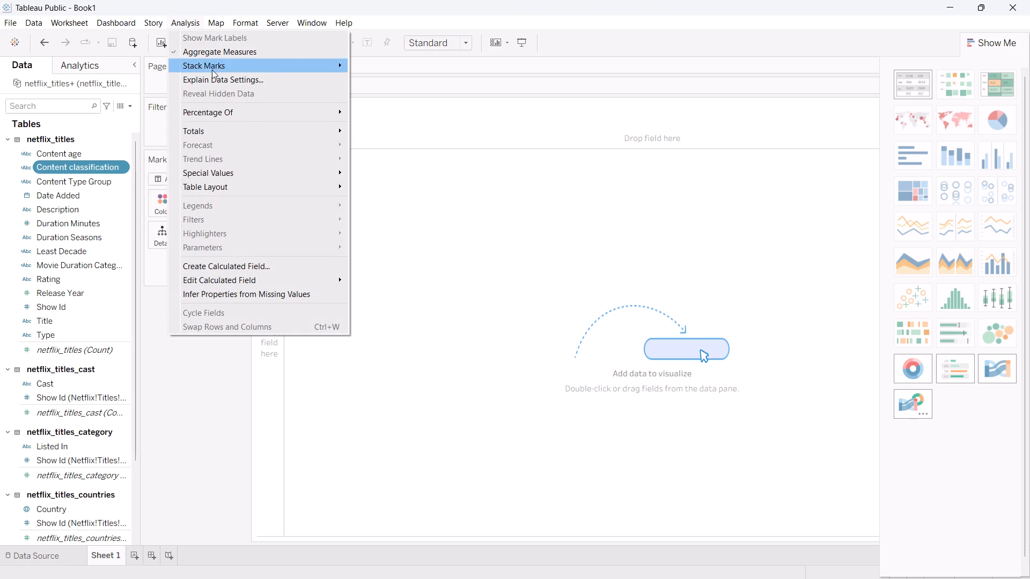
click(244, 263)
key(BackSpace)
text(Content)
key(space)
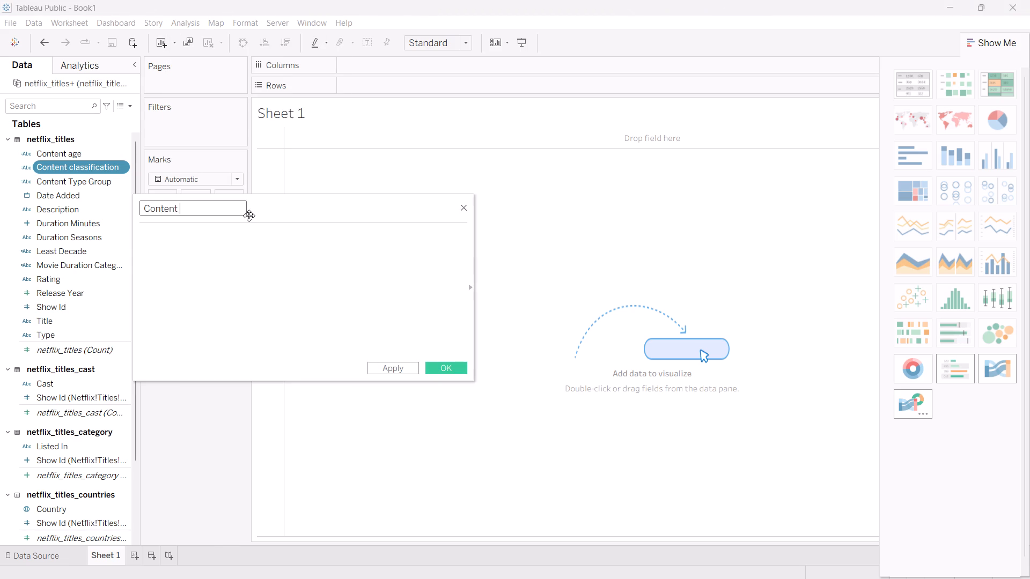
text(Add)
text(ition)
key(space)
text(Year)
click(272, 270)
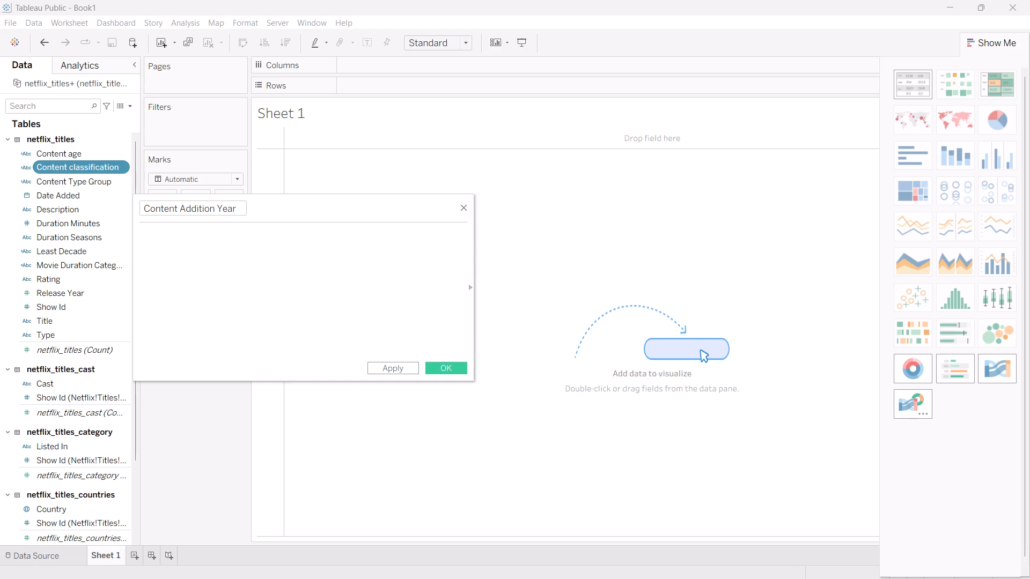
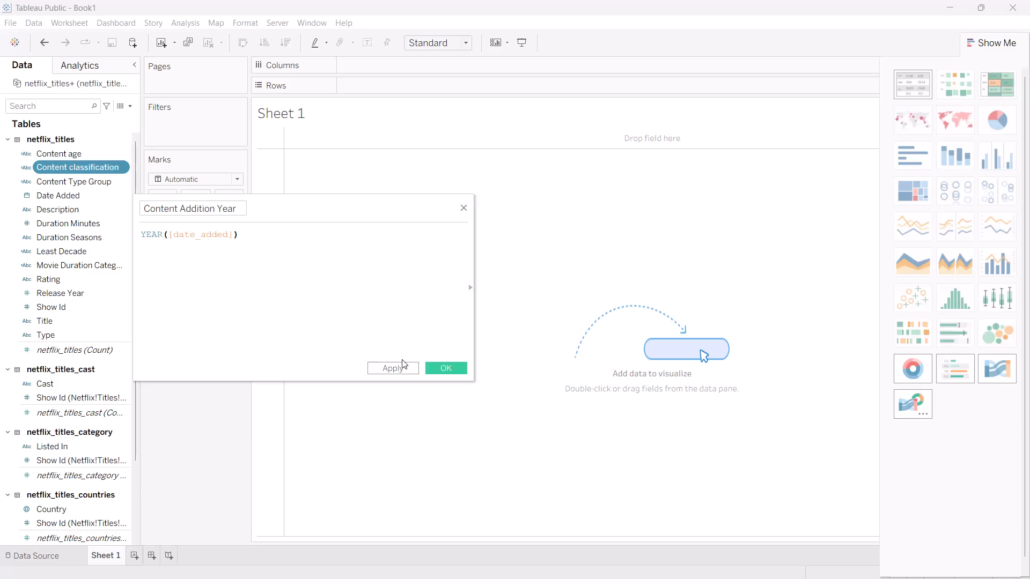
Save the Content Addition Year calculated field with the formula YEAR([date_added]).
click(436, 366)
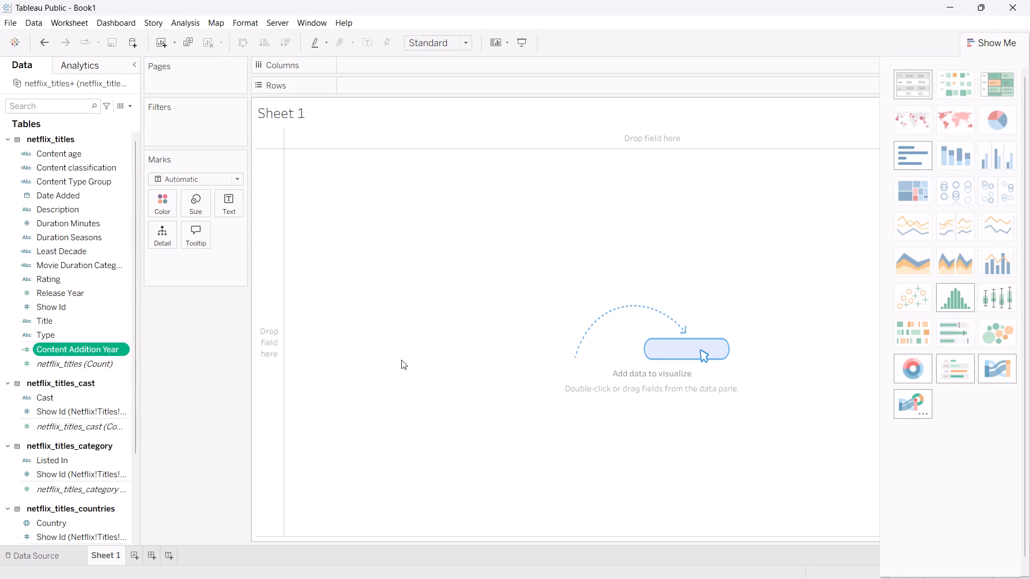
Start another new calculated field in the Netflix titles data.
click(185, 25)
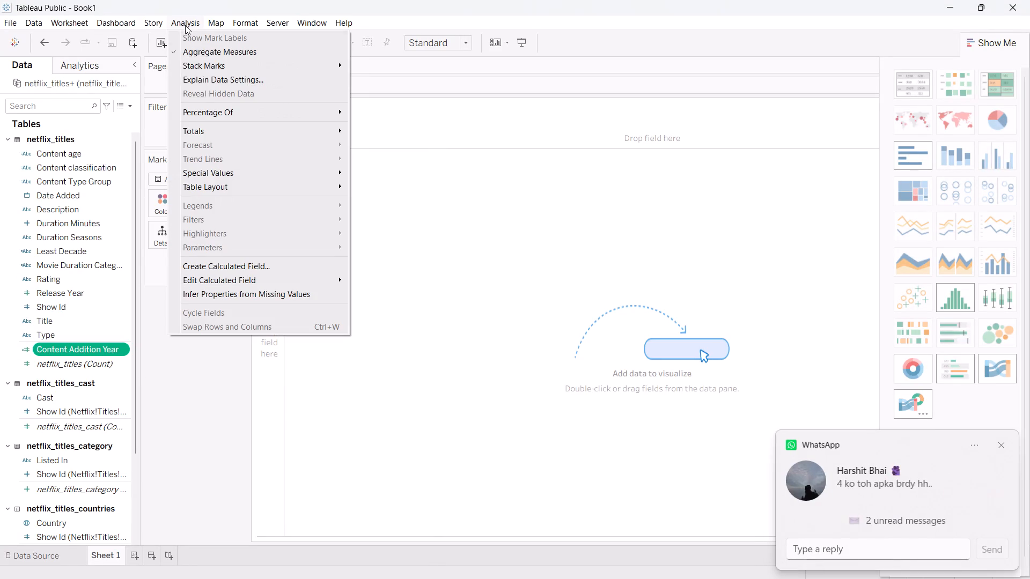
click(249, 268)
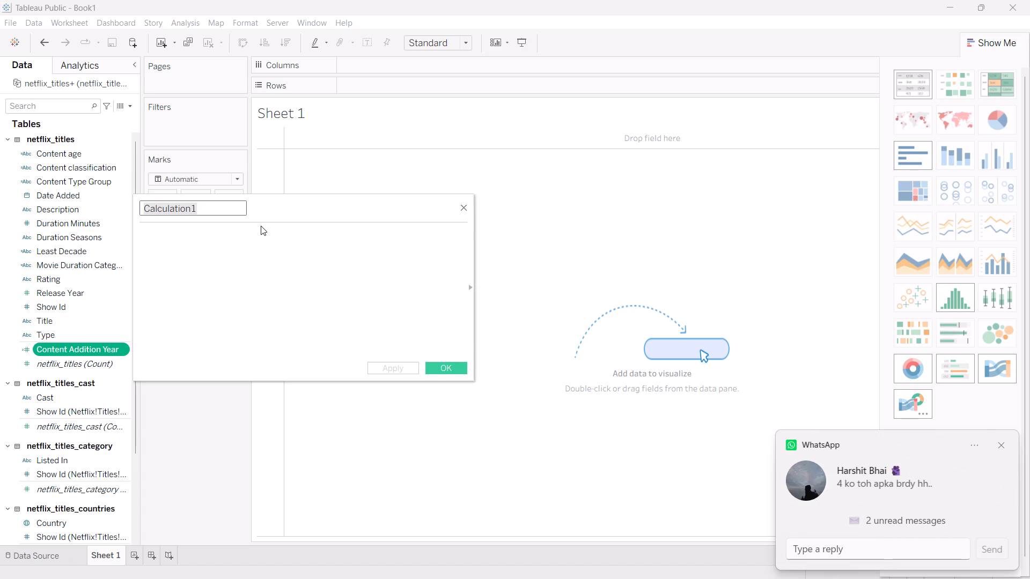
Name the new calculated field Content Addition Gap and get its empty formula area ready for entry.
key(BackSpace)
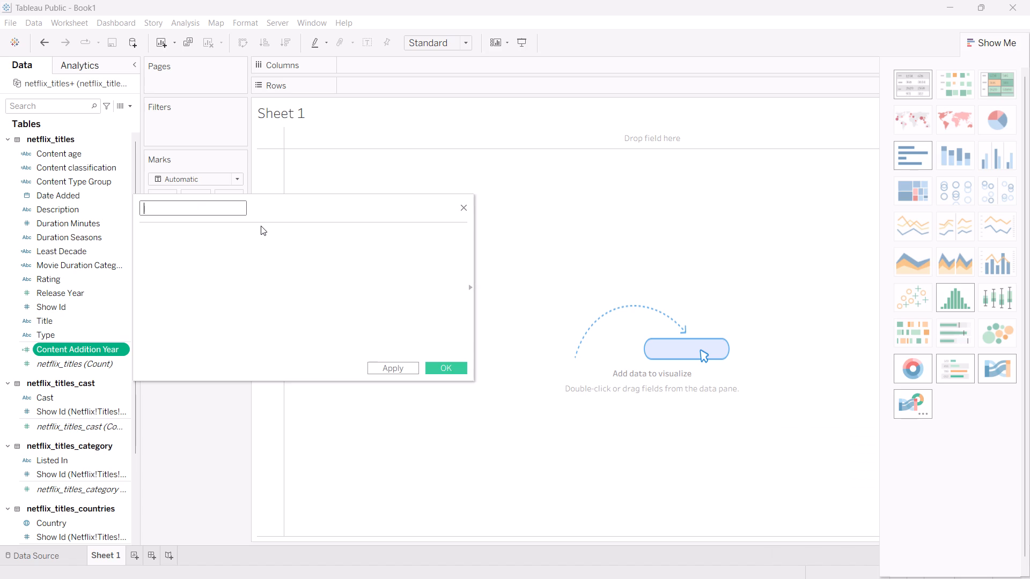
key(c)
key(BackSpace)
text(Content Addition)
key(space)
text(Gap)
click(269, 256)
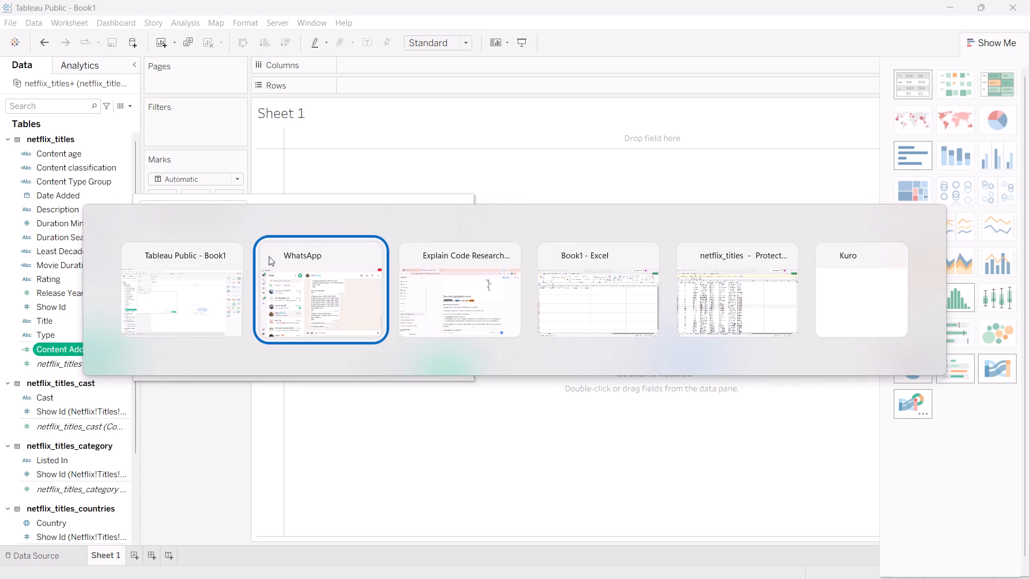
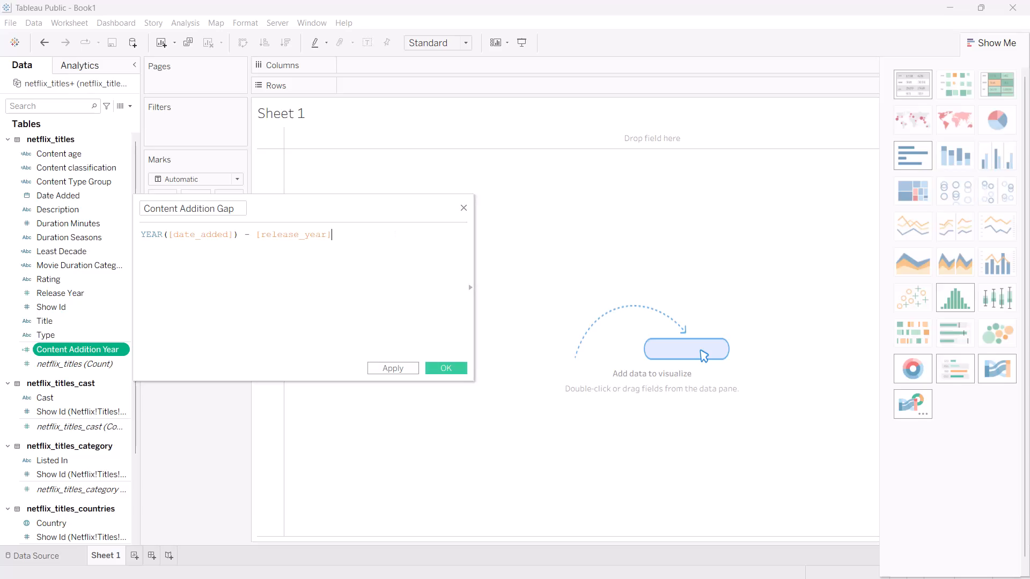
Save the Content Addition Gap calculated field with the formula YEAR([date_added]) - [release_year].
click(442, 366)
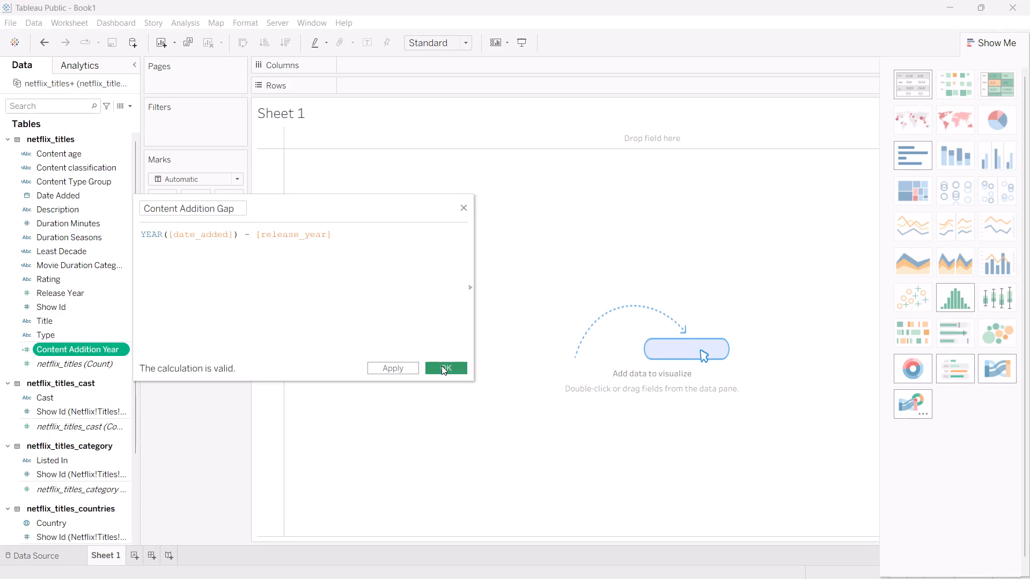
Open the Content classification calculated field to review its formula, and close it without making changes.
click(114, 171)
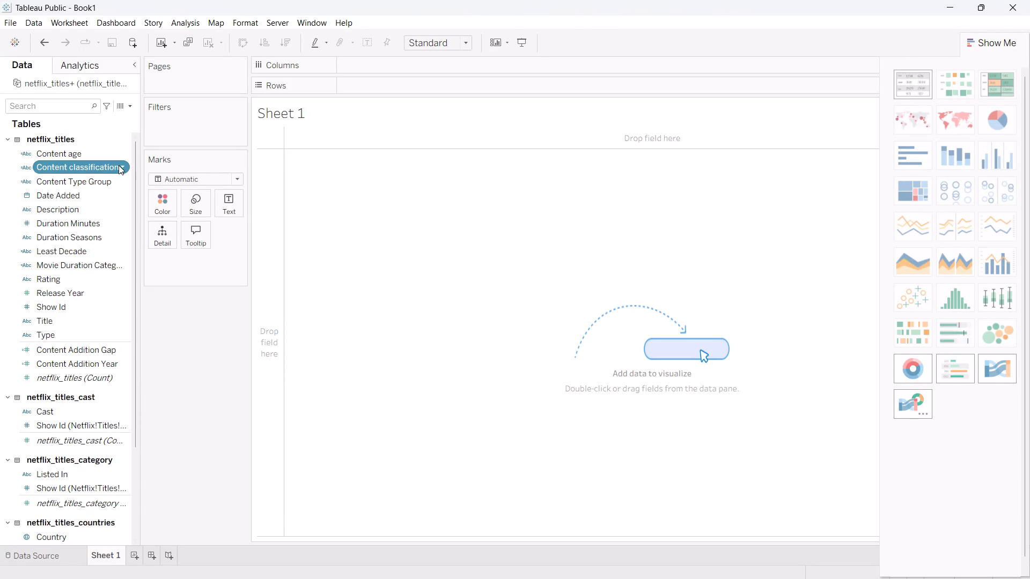
click(119, 165)
click(125, 166)
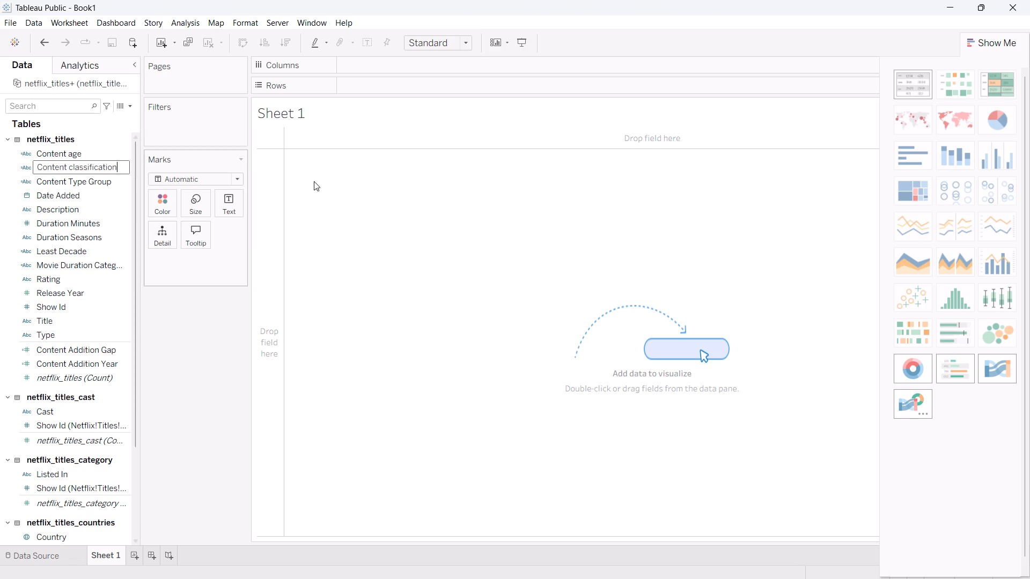
click(352, 195)
right_click(119, 163)
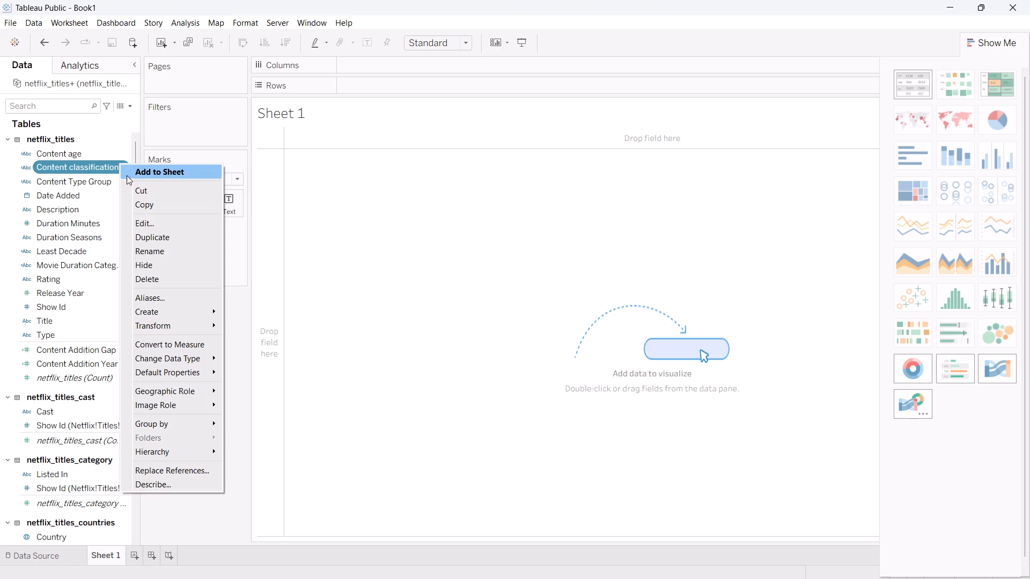
click(161, 216)
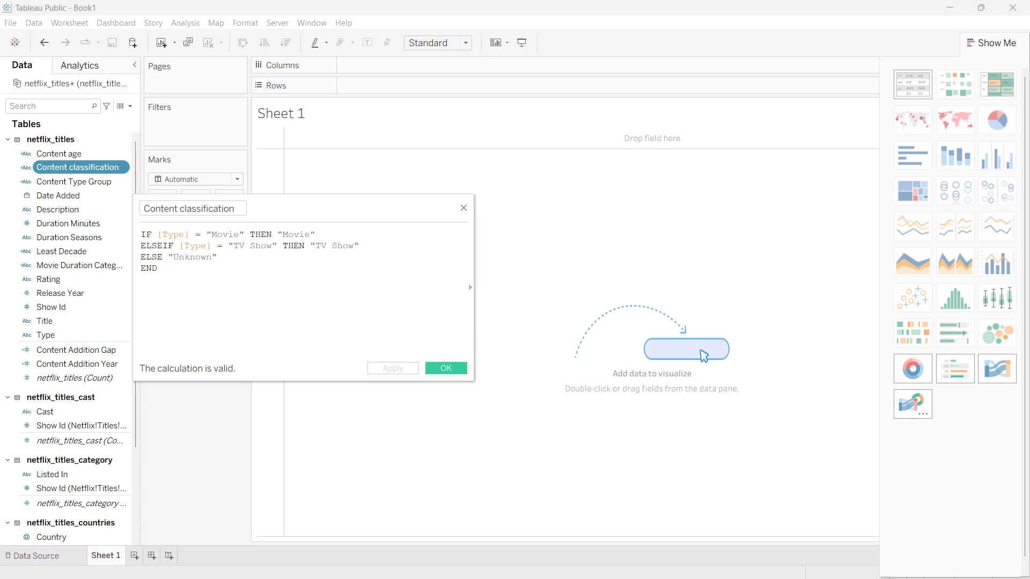
click(465, 206)
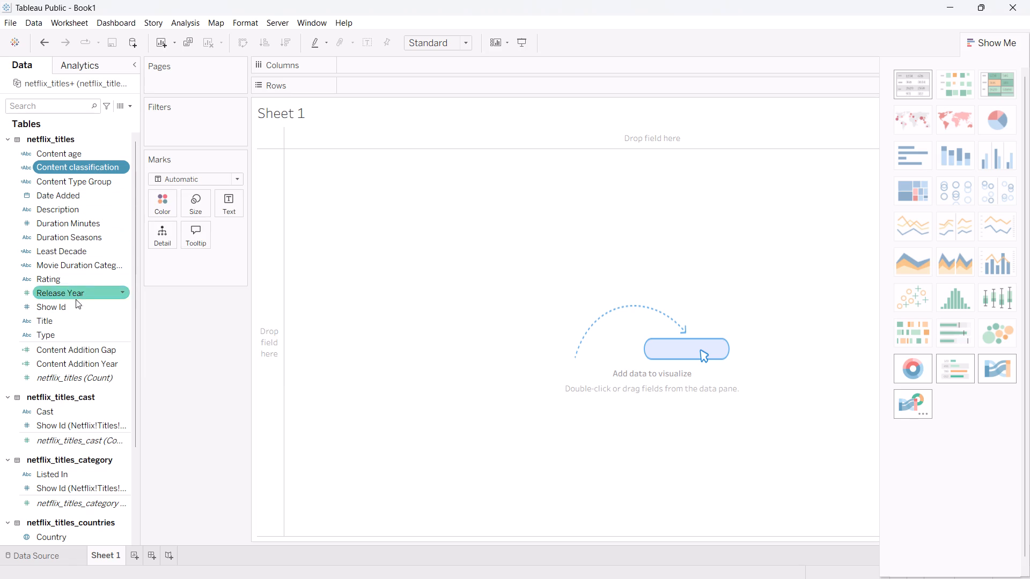
Open the Least Decade calculated field's formula for editing.
right_click(102, 254)
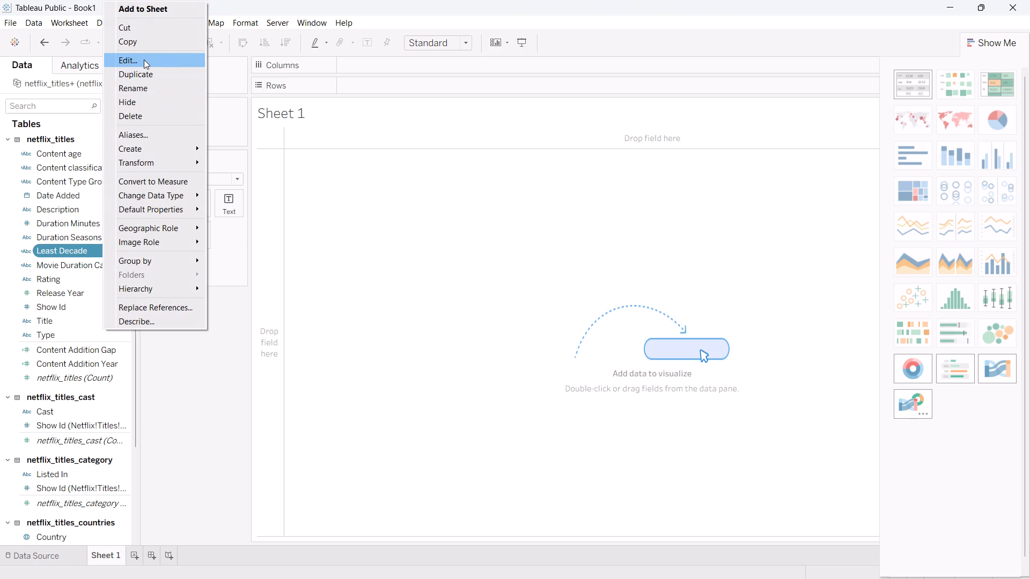
click(144, 60)
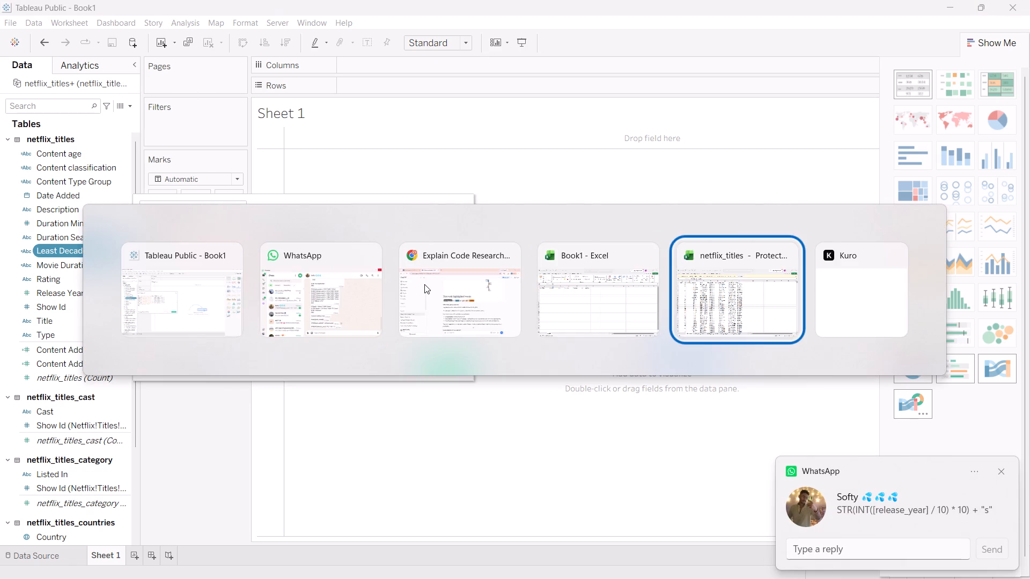
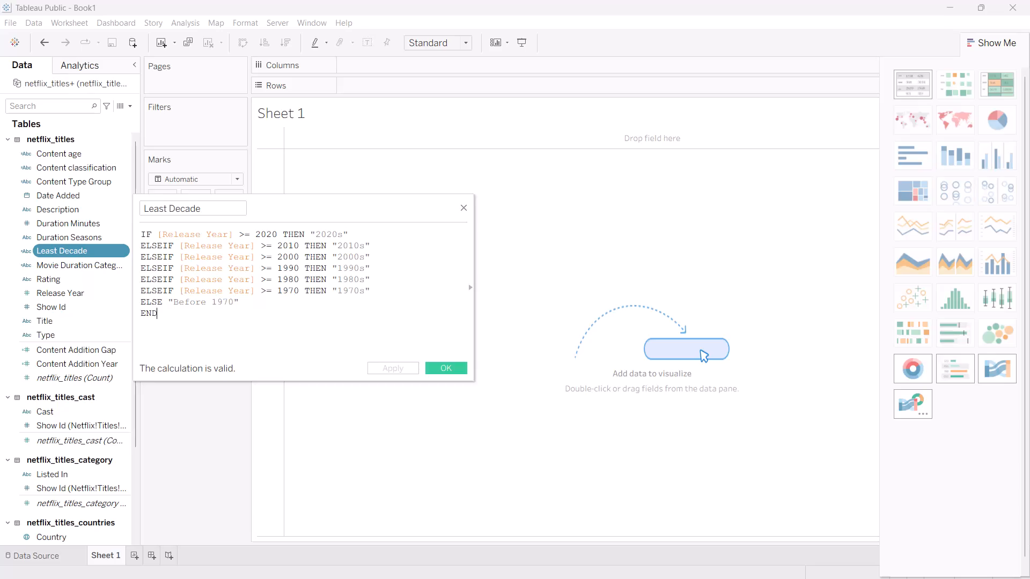
Replace the Least Decade formula with STR(INT([release_year] / 10) * 10) + "s" and save the calculated field.
key(ctrl+a)
key(ctrl+v)
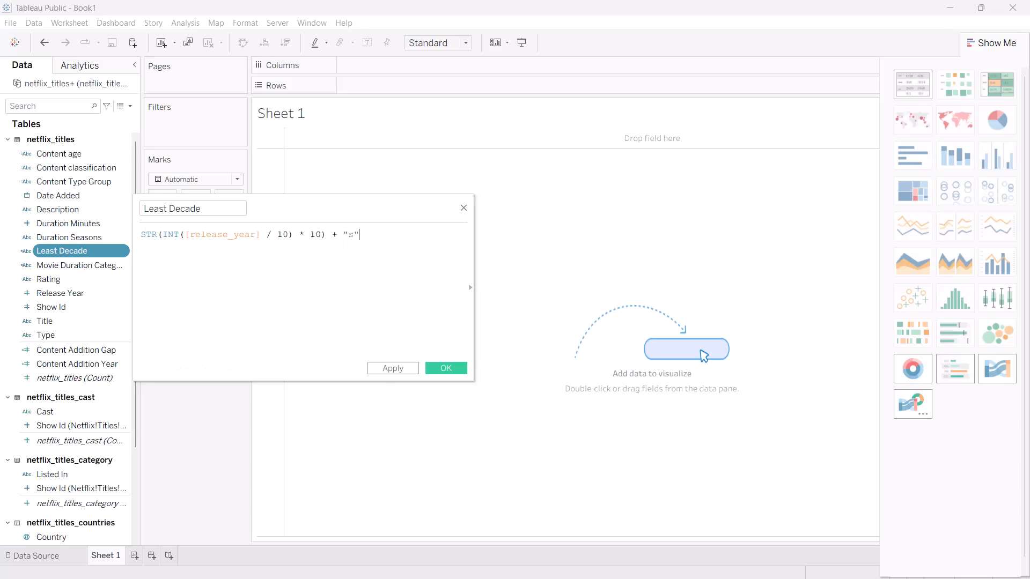
click(433, 365)
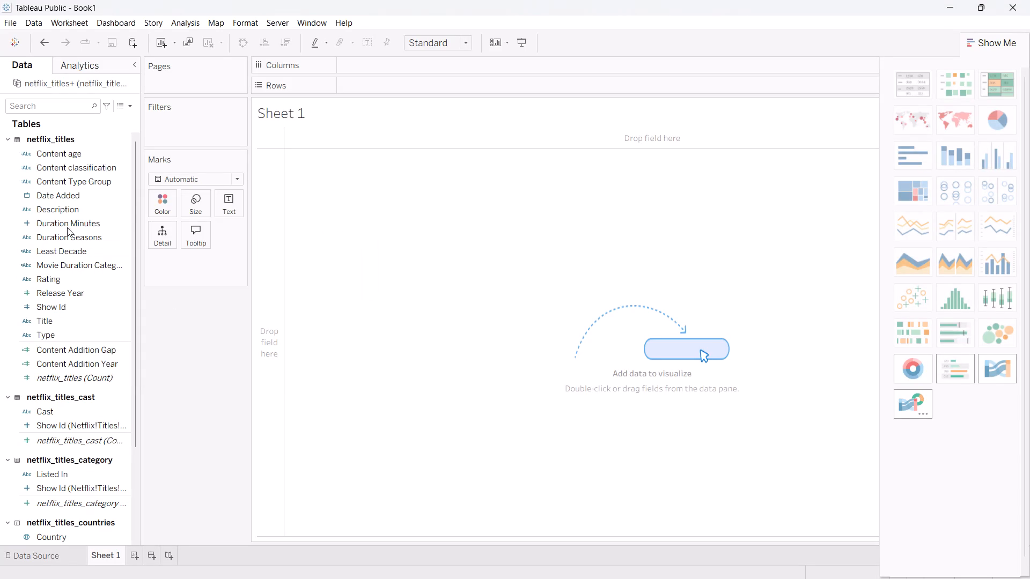
Open the Content classification calculated field for editing and change its name to "Content classification Based On Rating".
click(120, 165)
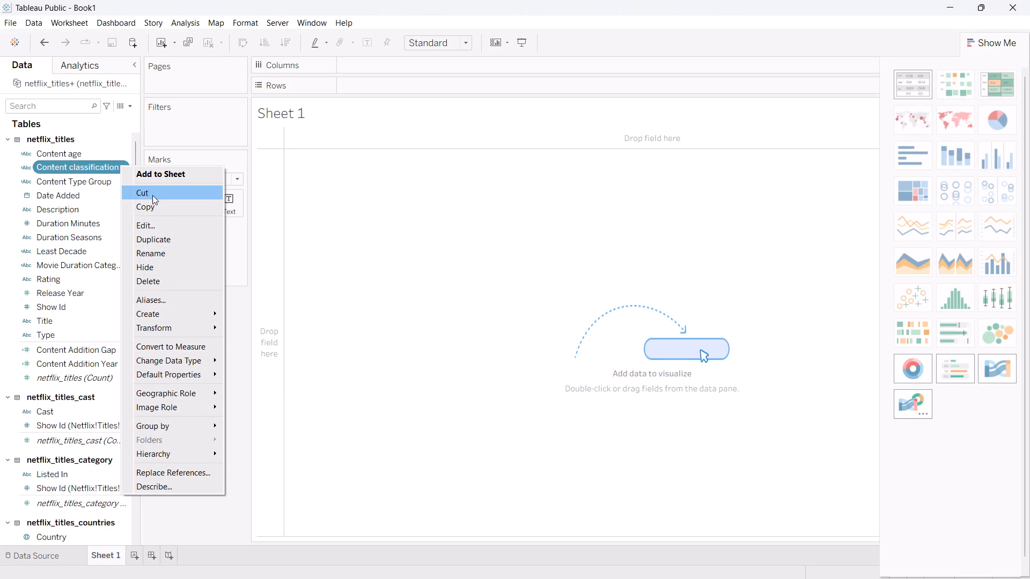
click(174, 228)
click(354, 322)
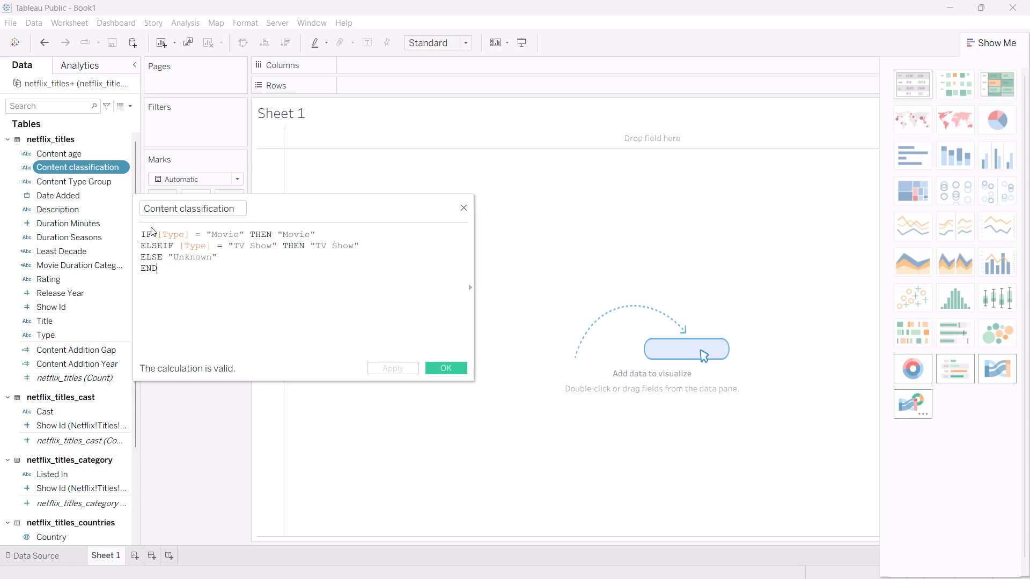
click(241, 211)
key(space)
text(Based on R)
text(ating)
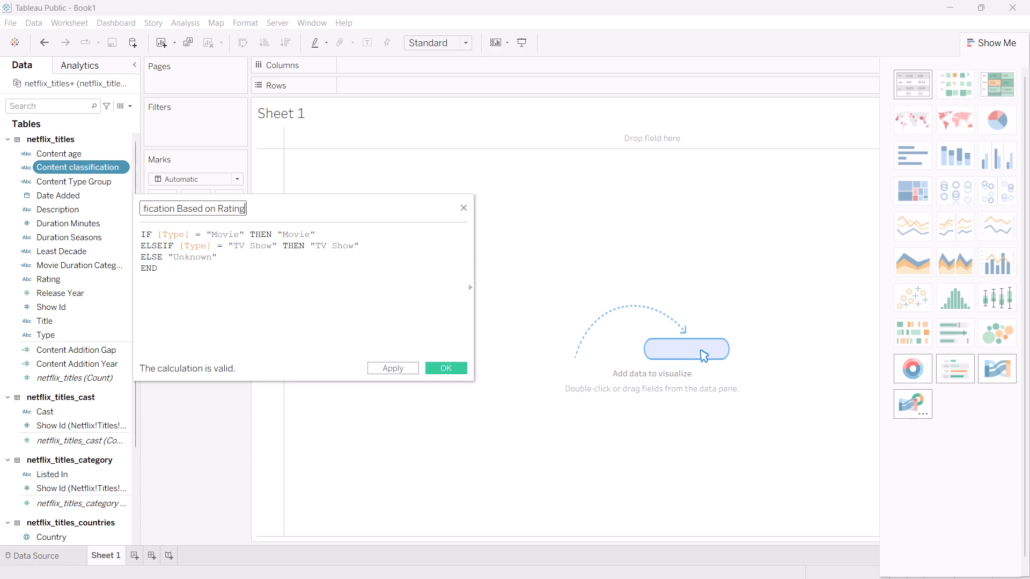
click(216, 208)
key(Left)
key(BackSpace)
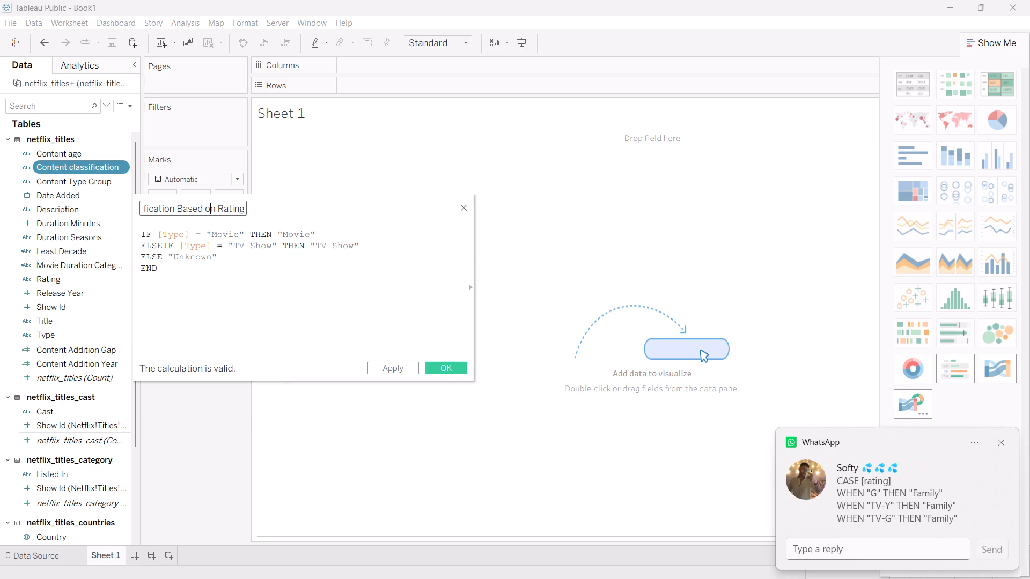
key(shift+o)
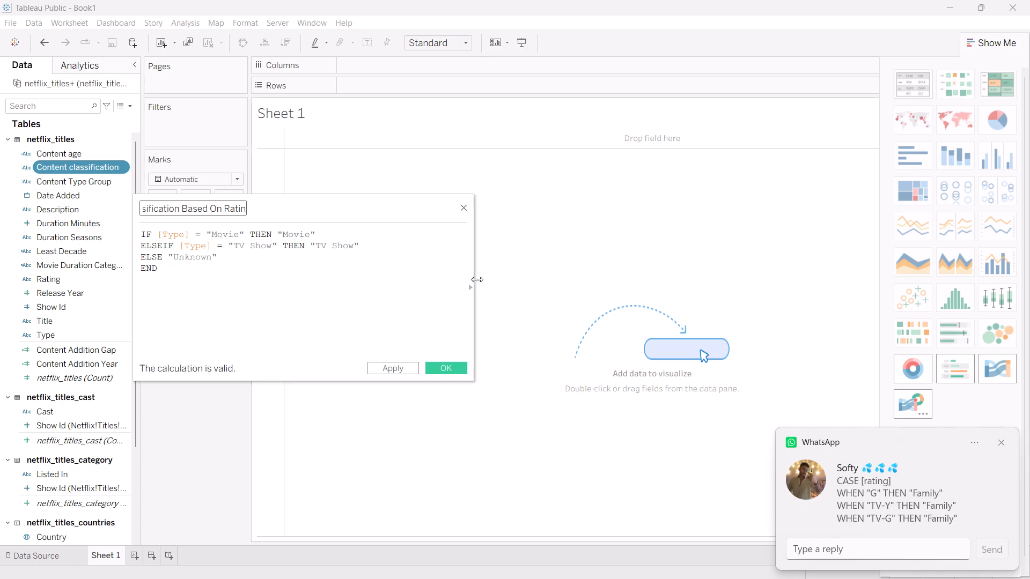
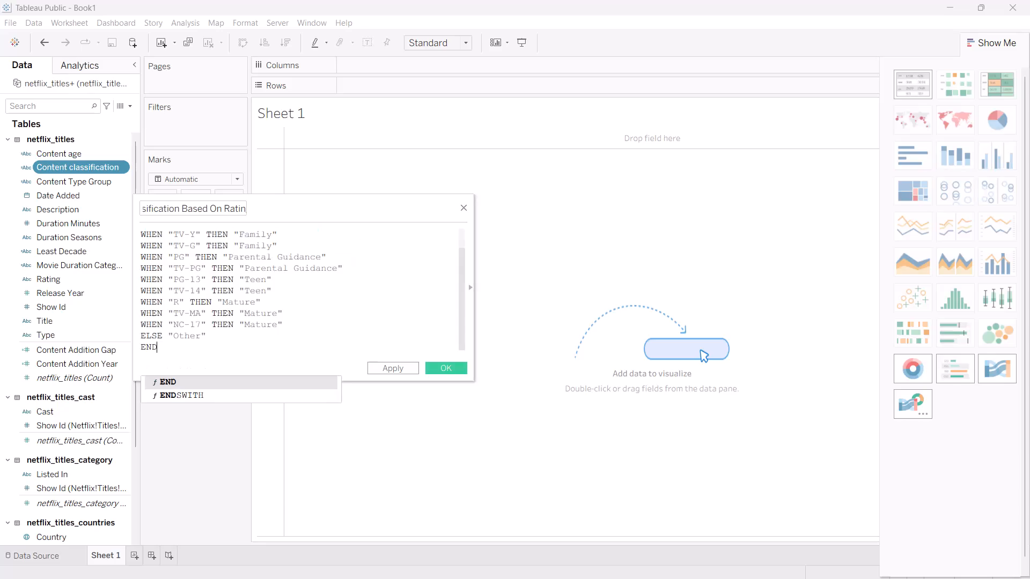
Save the Content classification Based On Rating calculated field with its new name.
click(440, 365)
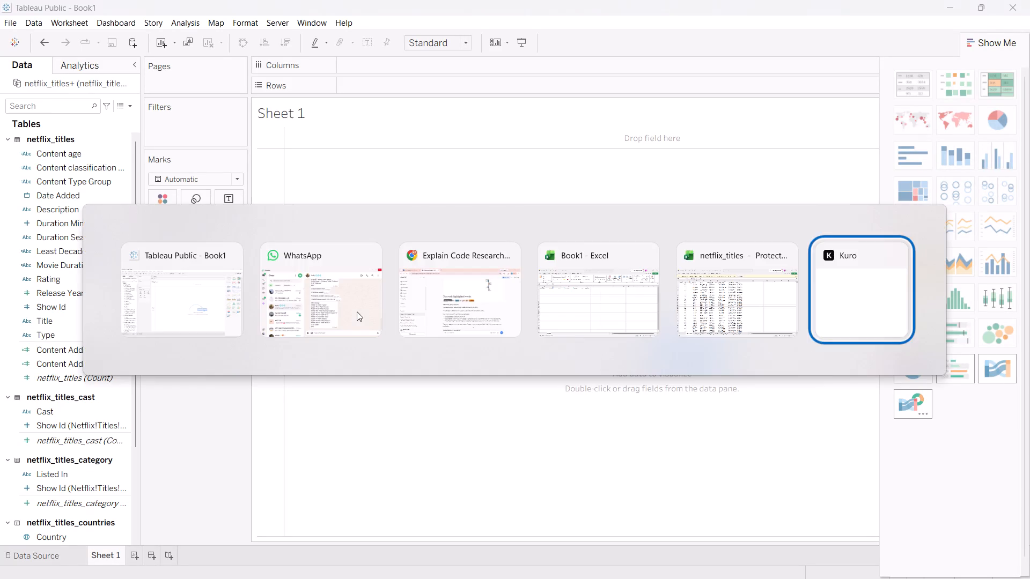